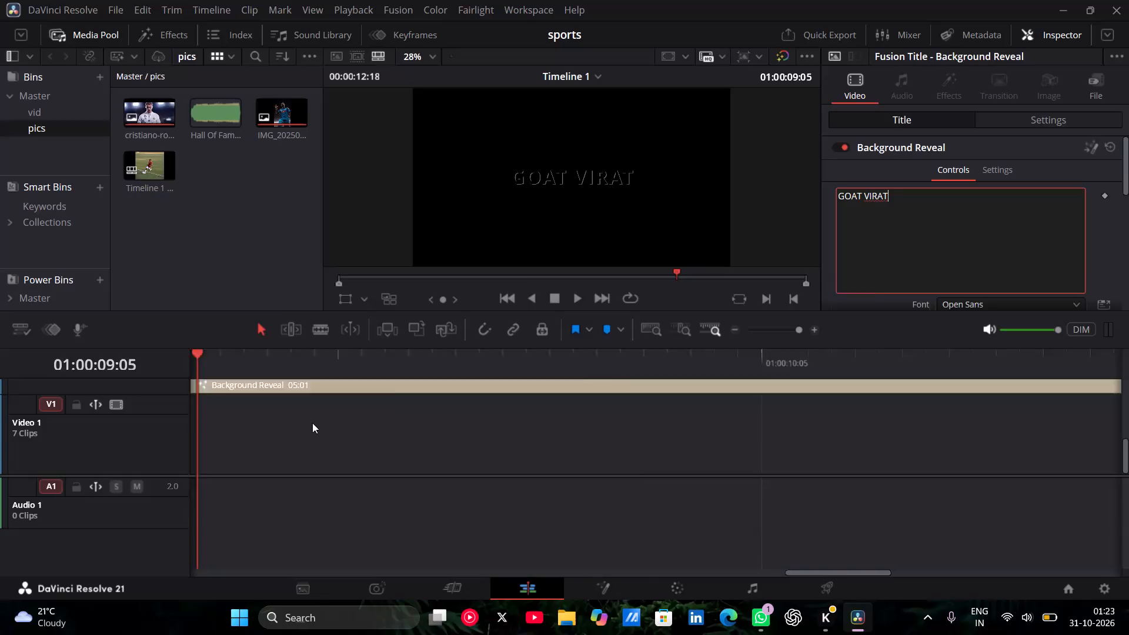
Play the GOAT VIRAT title from the playhead through to the end of the timeline.
scroll(312, 423, "right", 14)
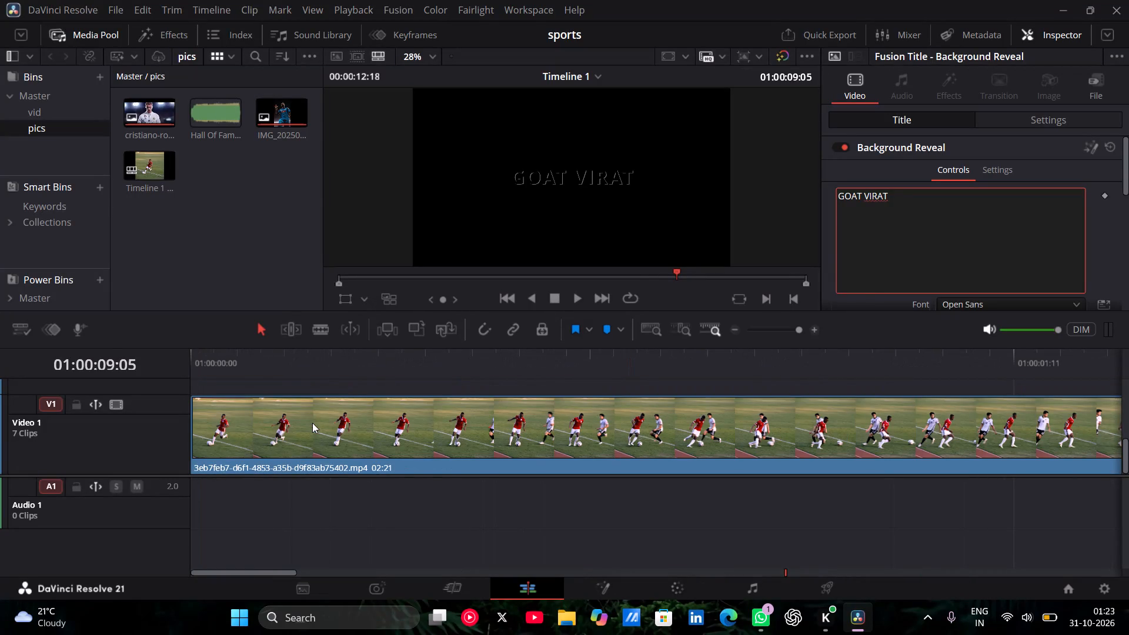
left_click(574, 300)
scroll(294, 410, "right", 6)
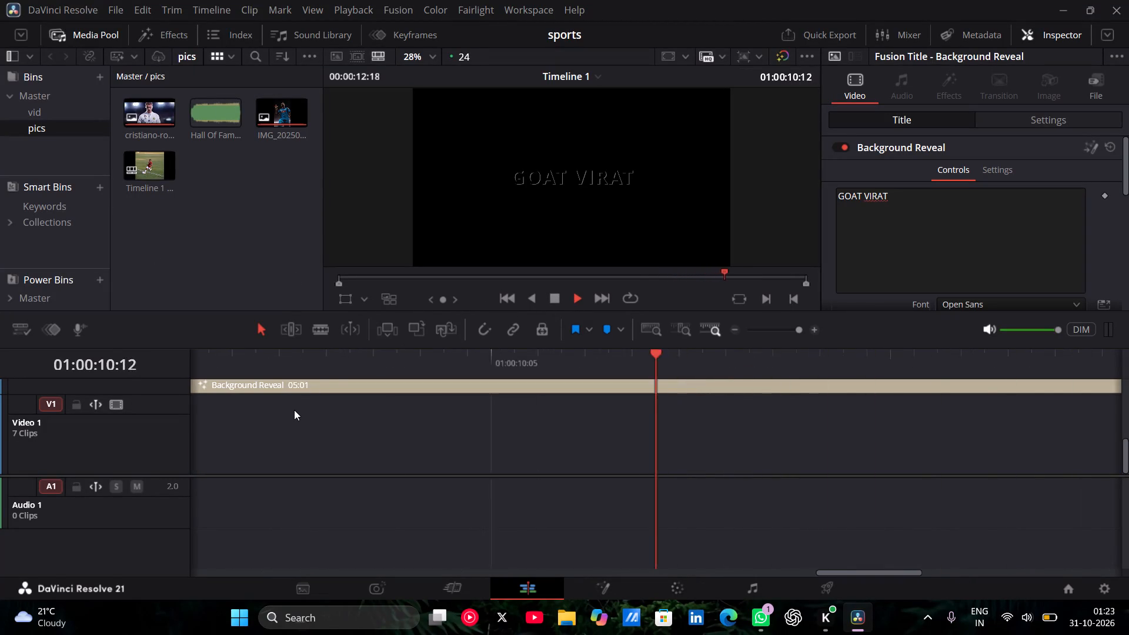
scroll(294, 410, "right", 20)
scroll(294, 410, "right", 18)
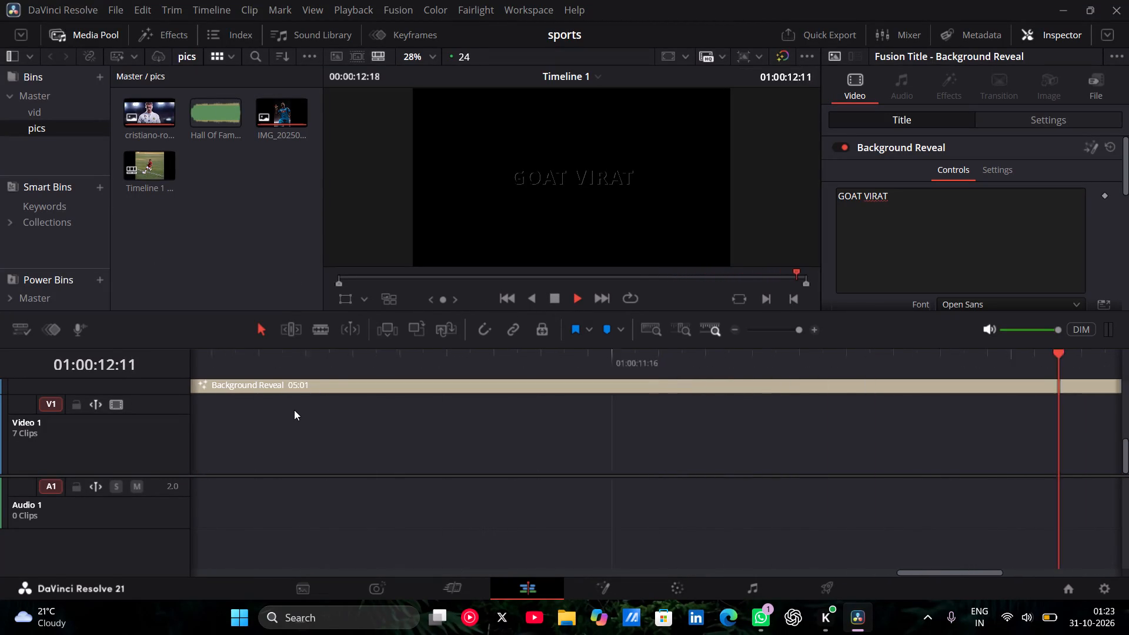
key("space")
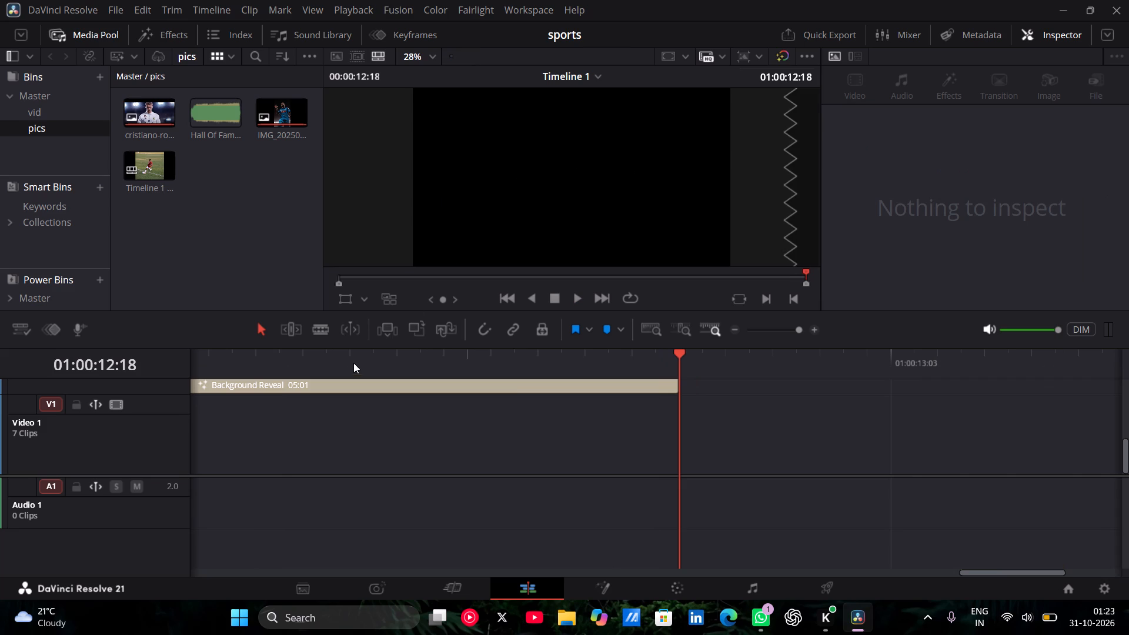
scroll(349, 366, "right", 12)
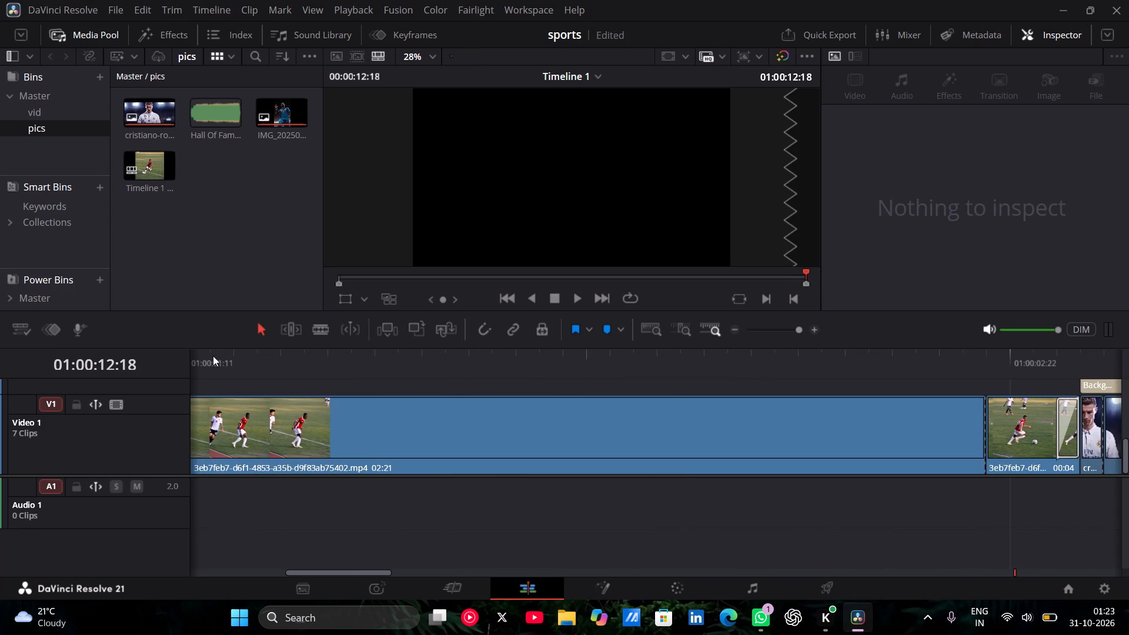
Play the edit from the start of the timeline into the GOAT VIRAT title to review the sequence.
left_click(196, 356)
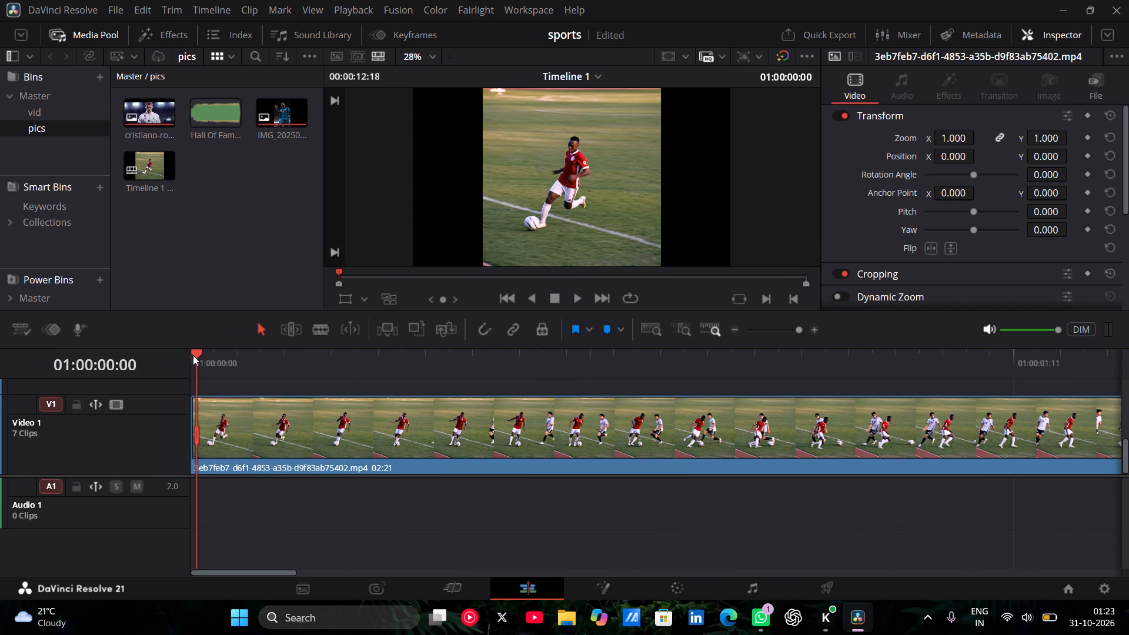
left_click(195, 353)
key("space")
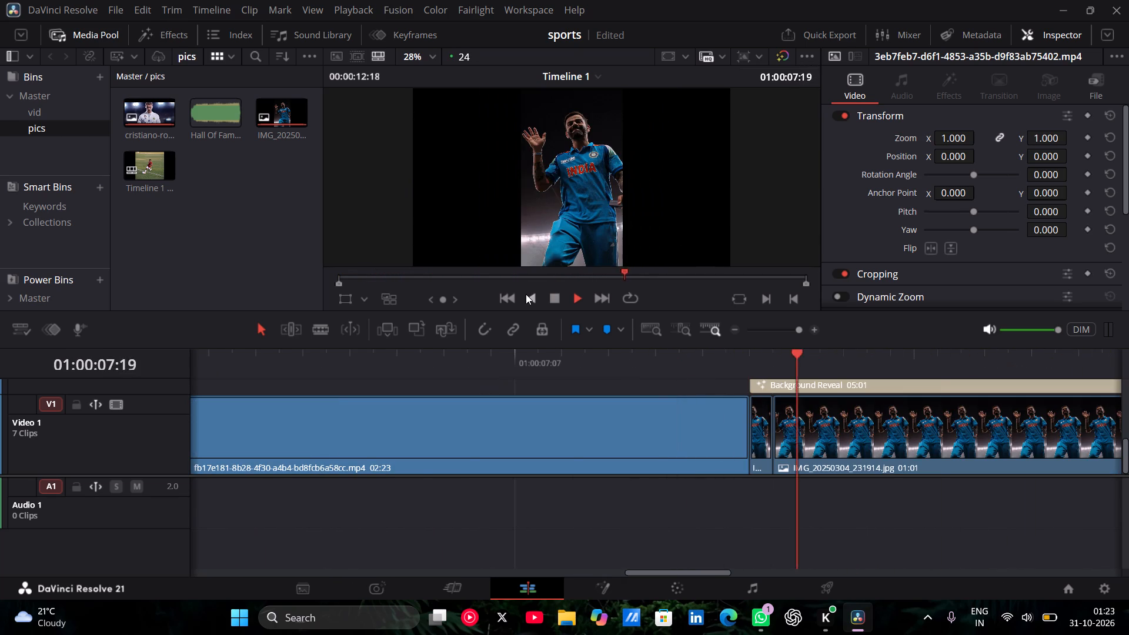
key("space")
key("space")
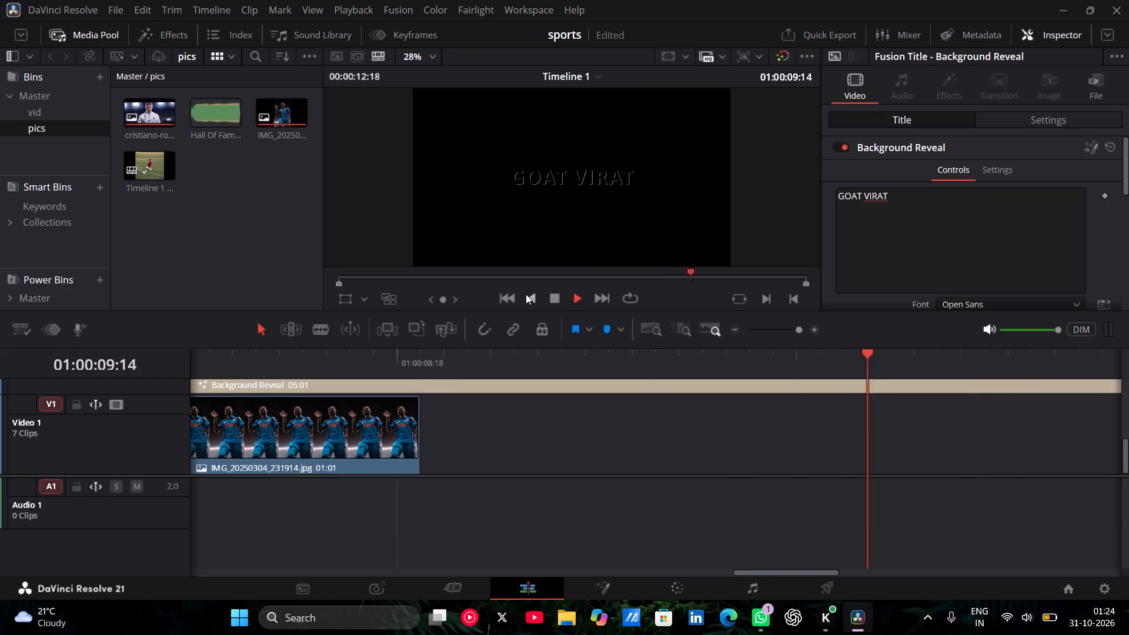
key("space")
scroll(289, 376, "right", 2)
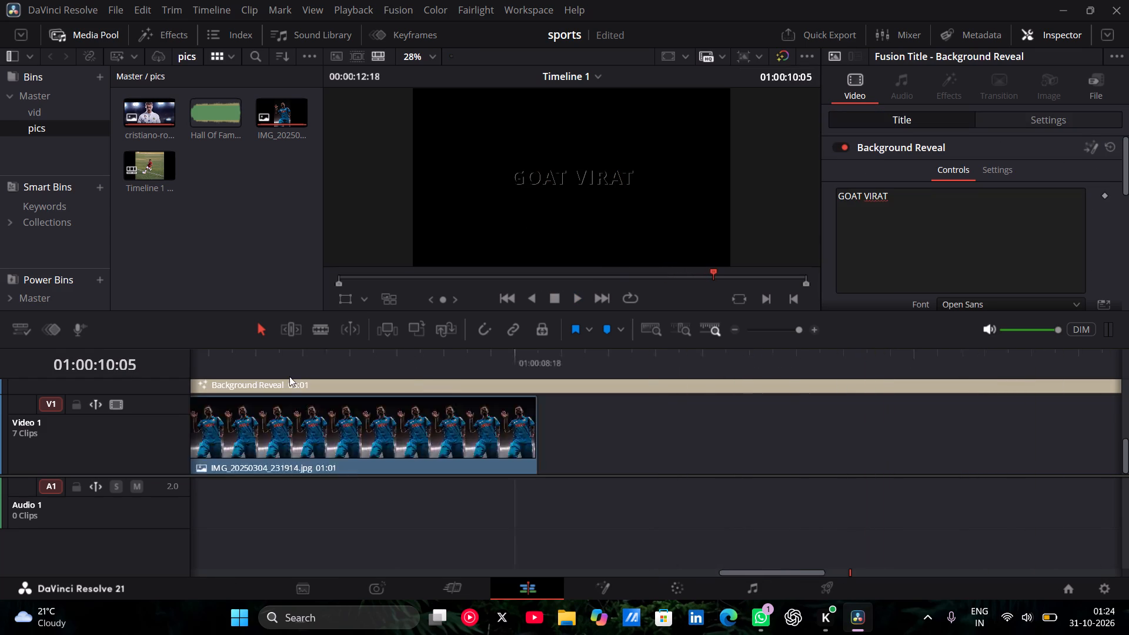
scroll(289, 376, "right", 20)
scroll(289, 376, "right", 4)
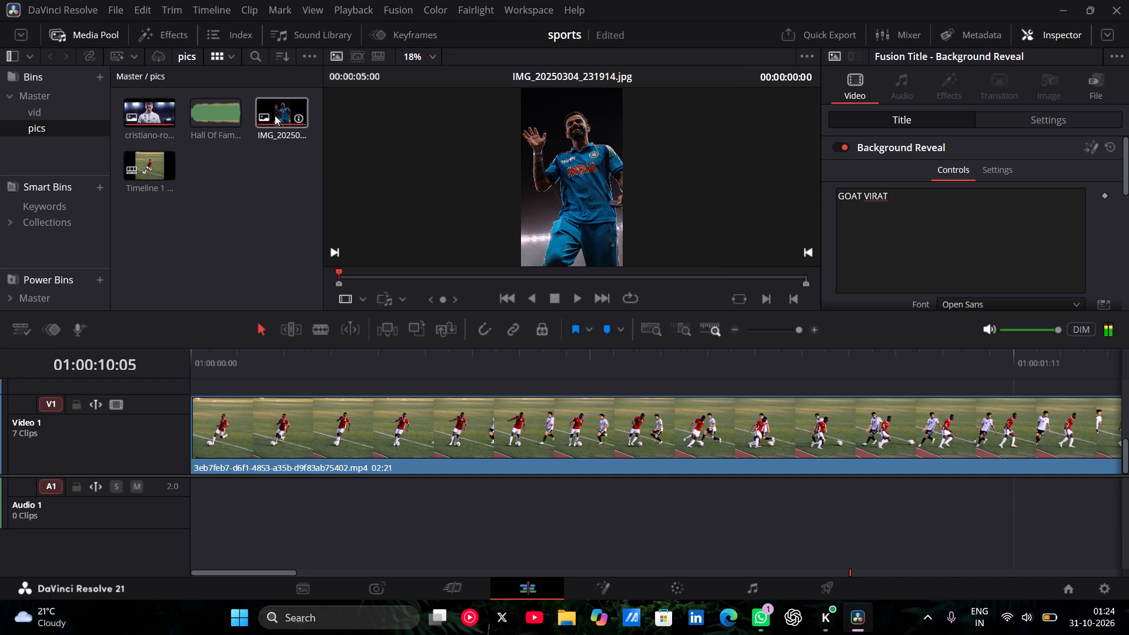
Preview the Hall Of Fame audio file from the pics bin at several points.
left_click(221, 119)
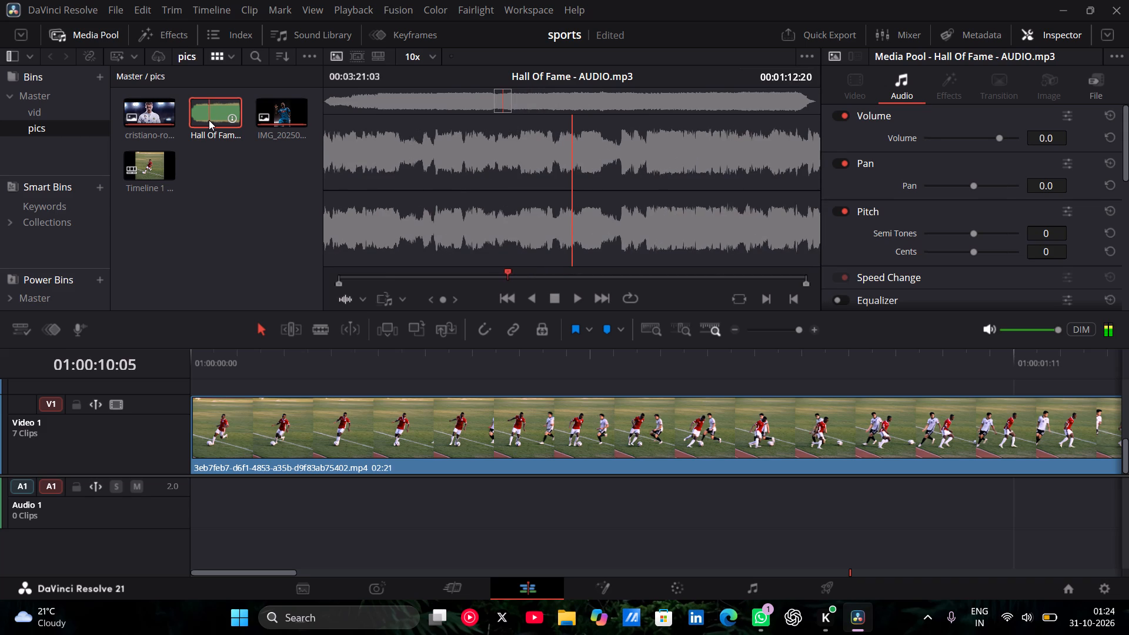
left_click(206, 119)
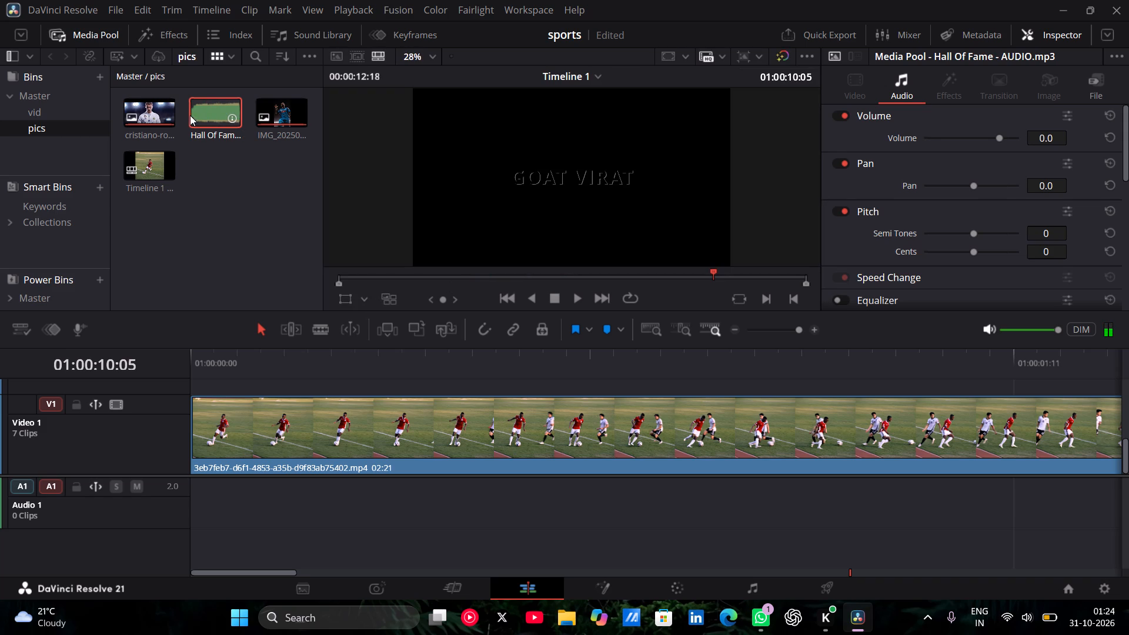
key("space")
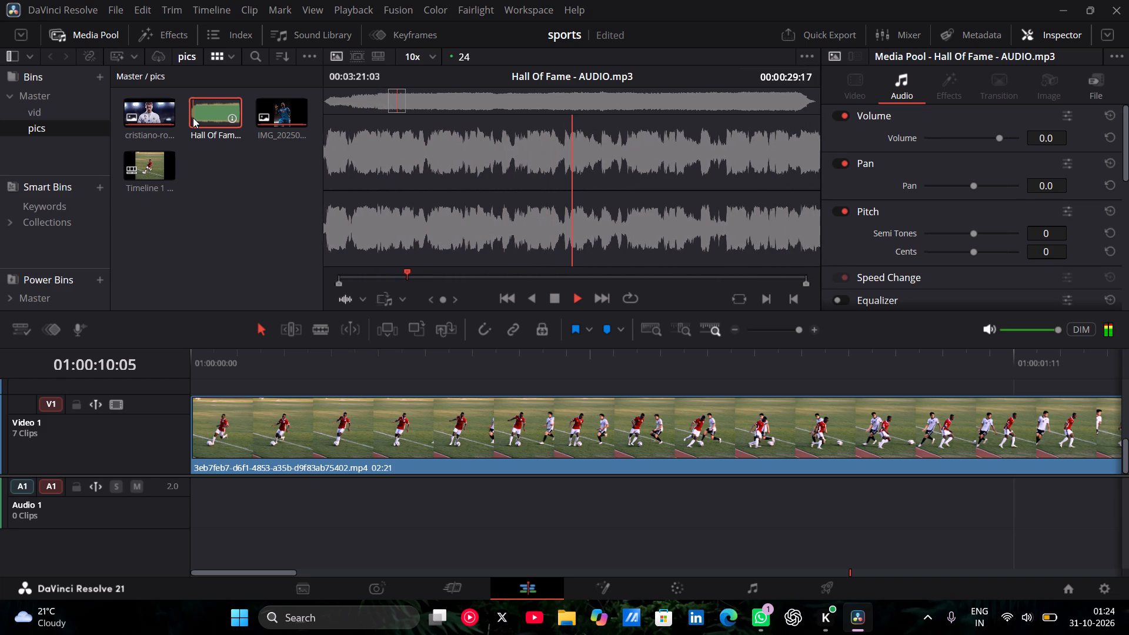
key("space")
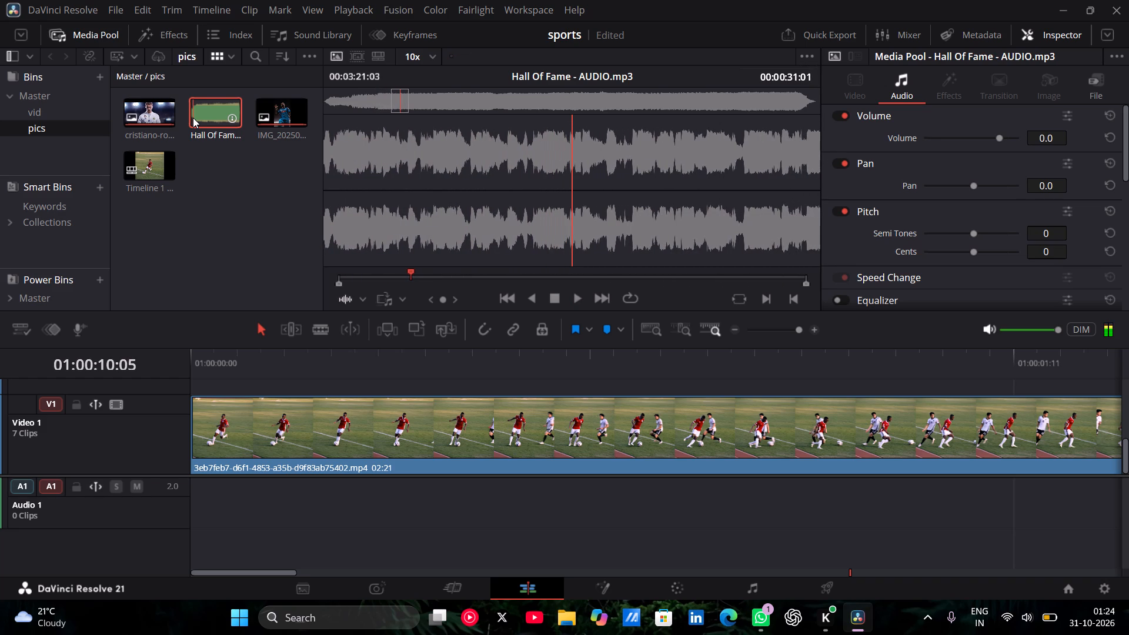
Add the Hall Of Fame audio to the timeline and place it on Audio 1, aligned with the start of the video.
left_click_drag(193, 118, 320, 552)
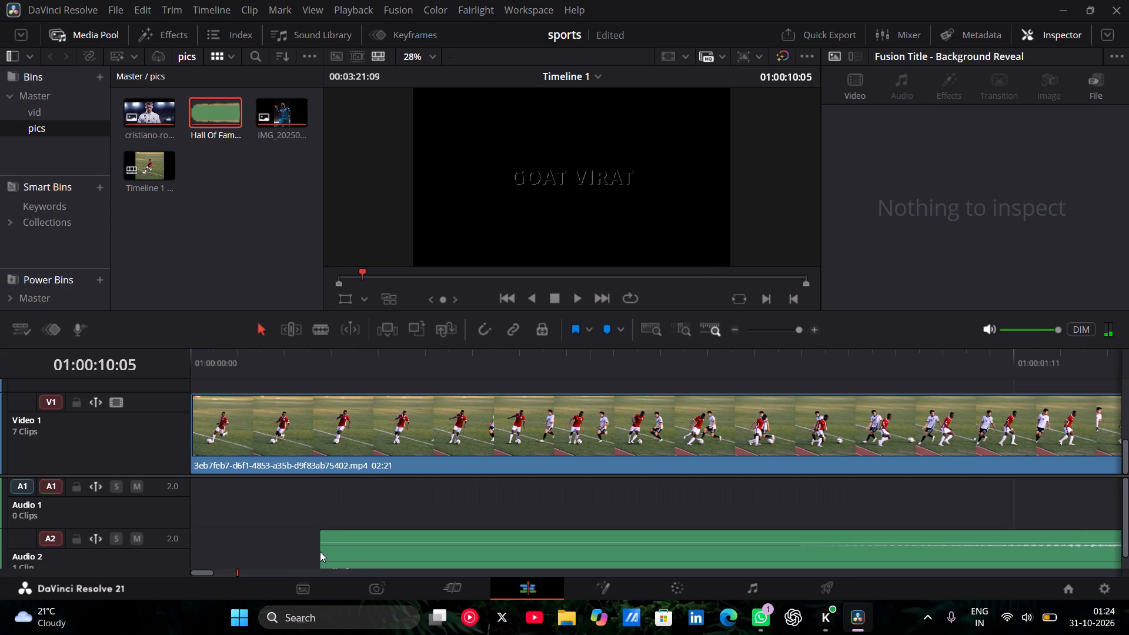
scroll(354, 500, "right", 5)
left_click_drag(346, 552, 196, 490)
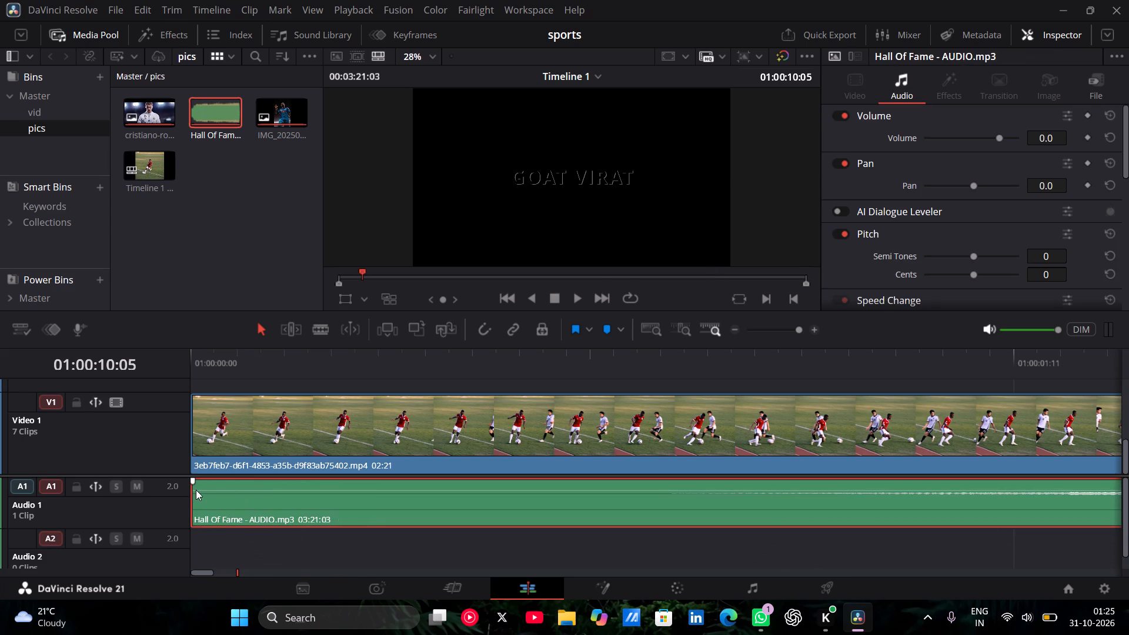
left_click(231, 507)
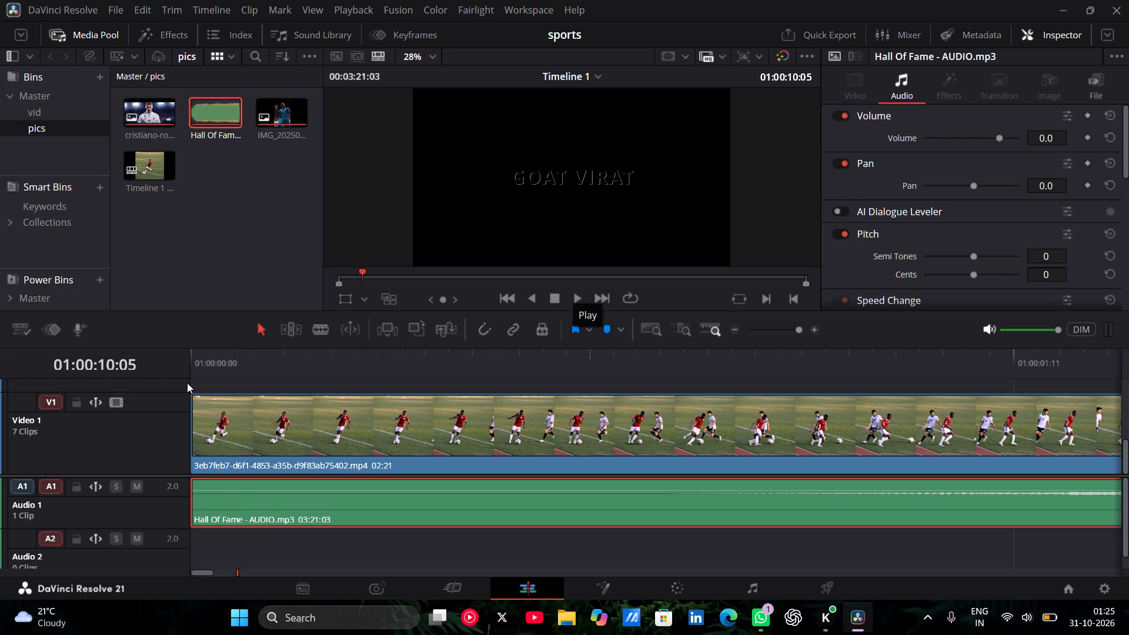
Play the timeline from the beginning with the music to find where the Hall Of Fame audio should be cut.
left_click(193, 351)
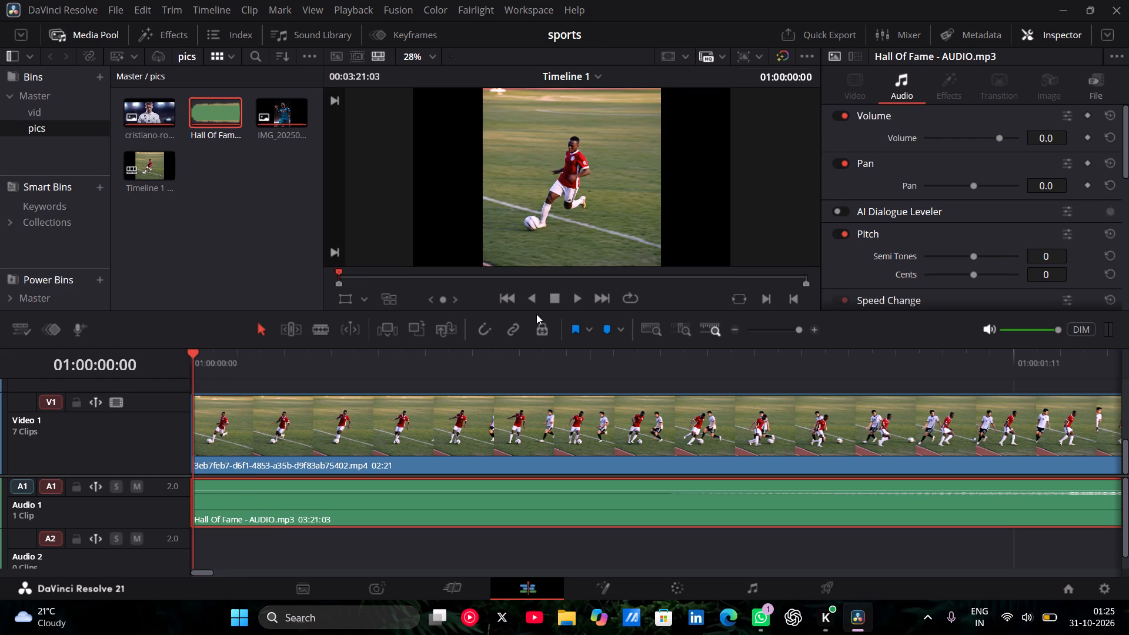
left_click(574, 295)
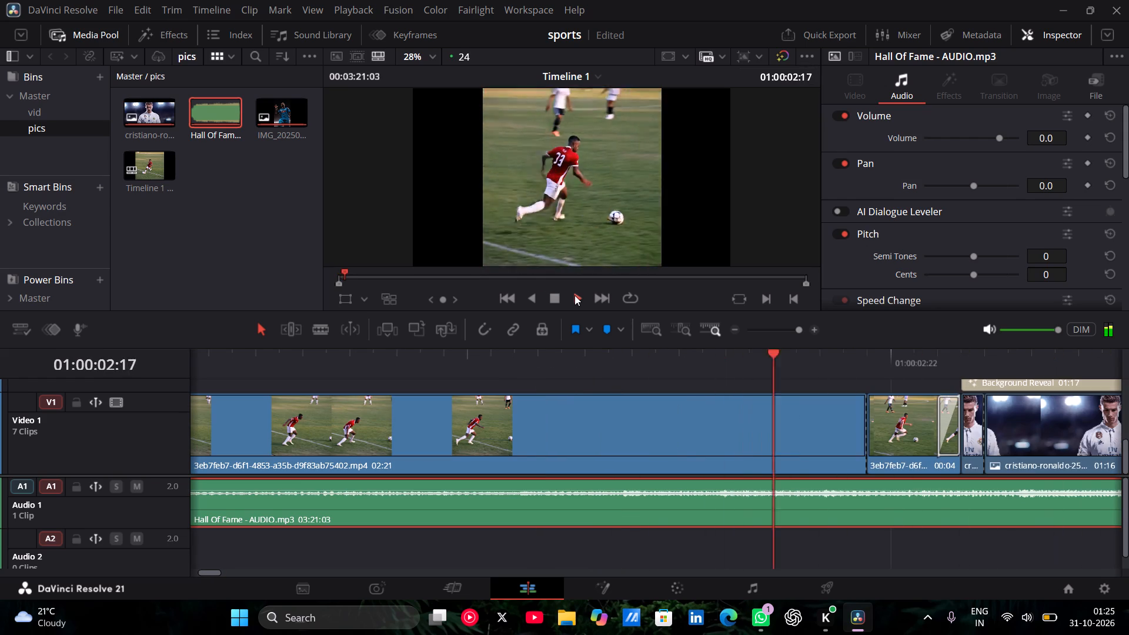
left_click(574, 295)
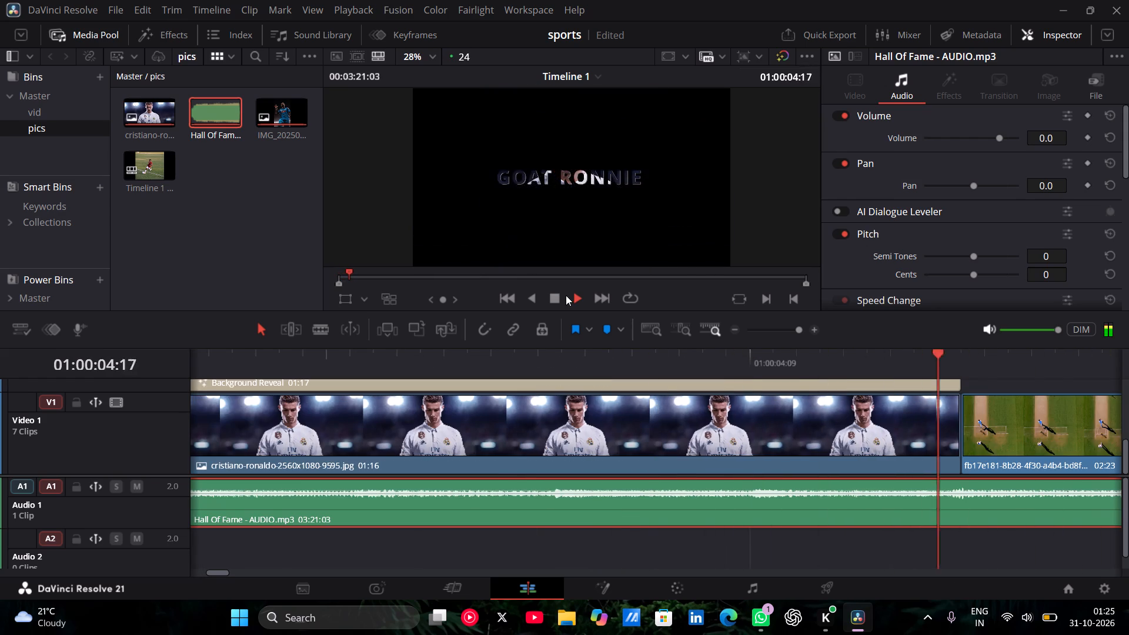
left_click(560, 298)
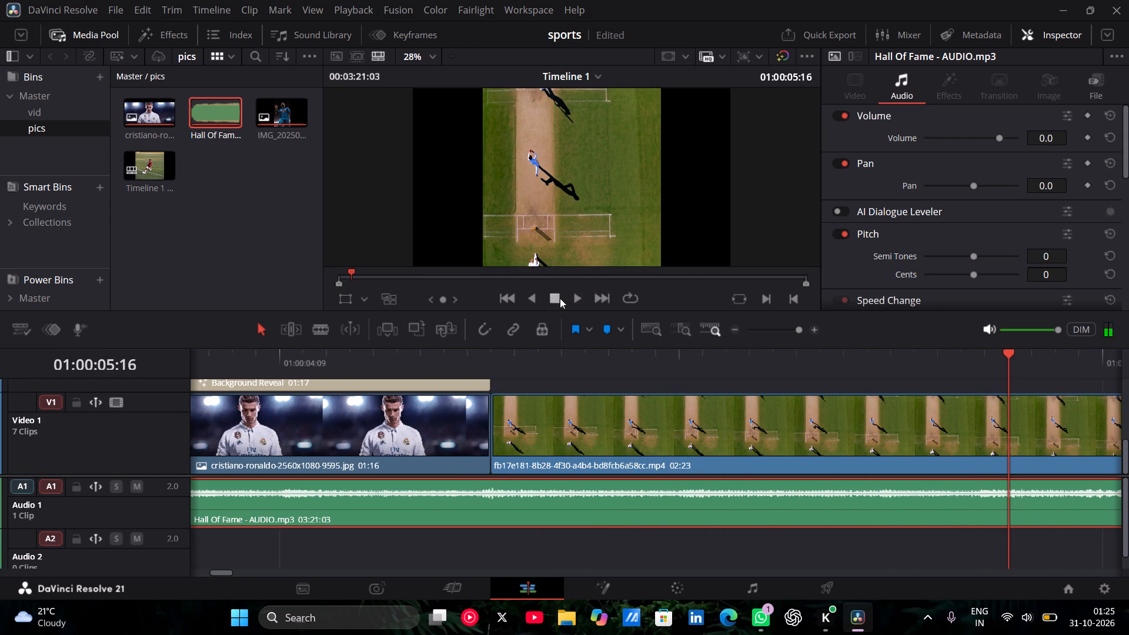
left_click(560, 298)
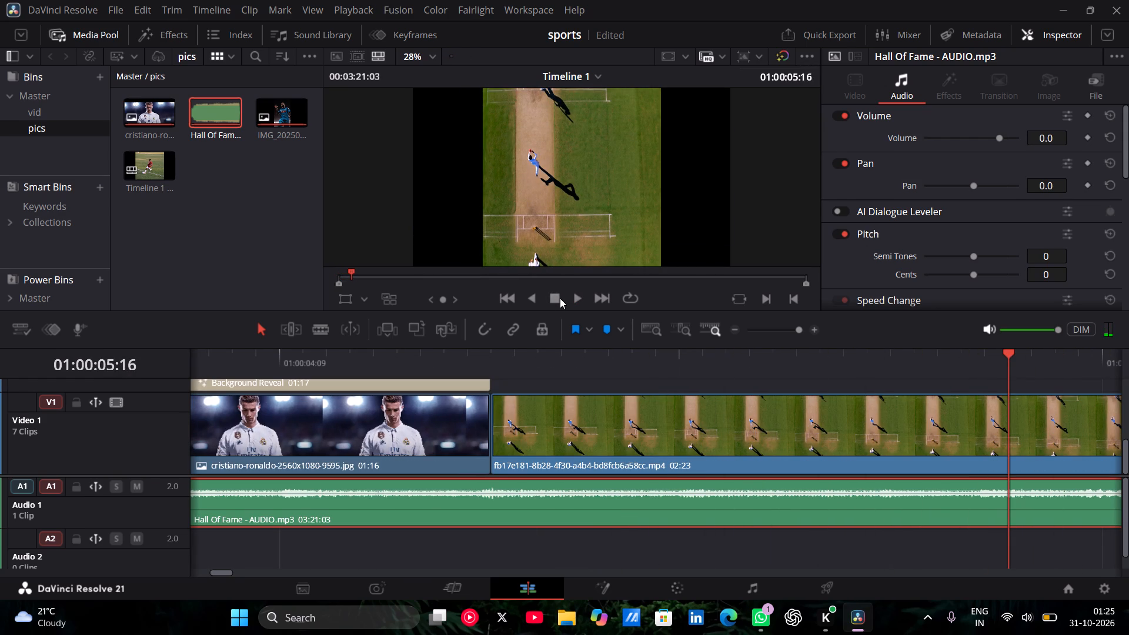
left_click(570, 299)
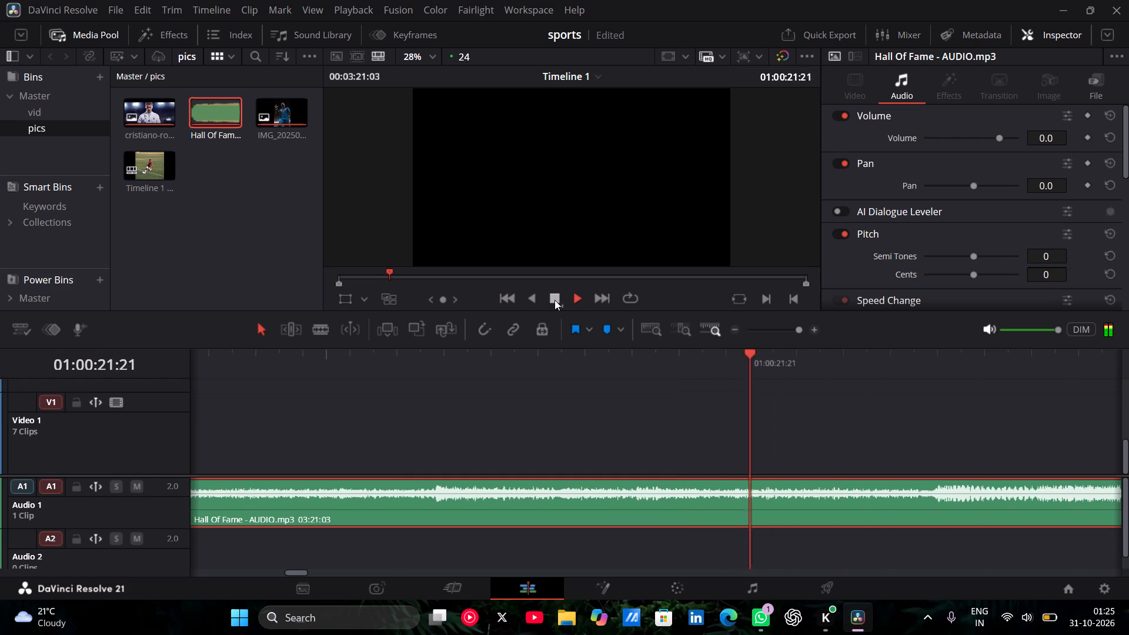
left_click(555, 300)
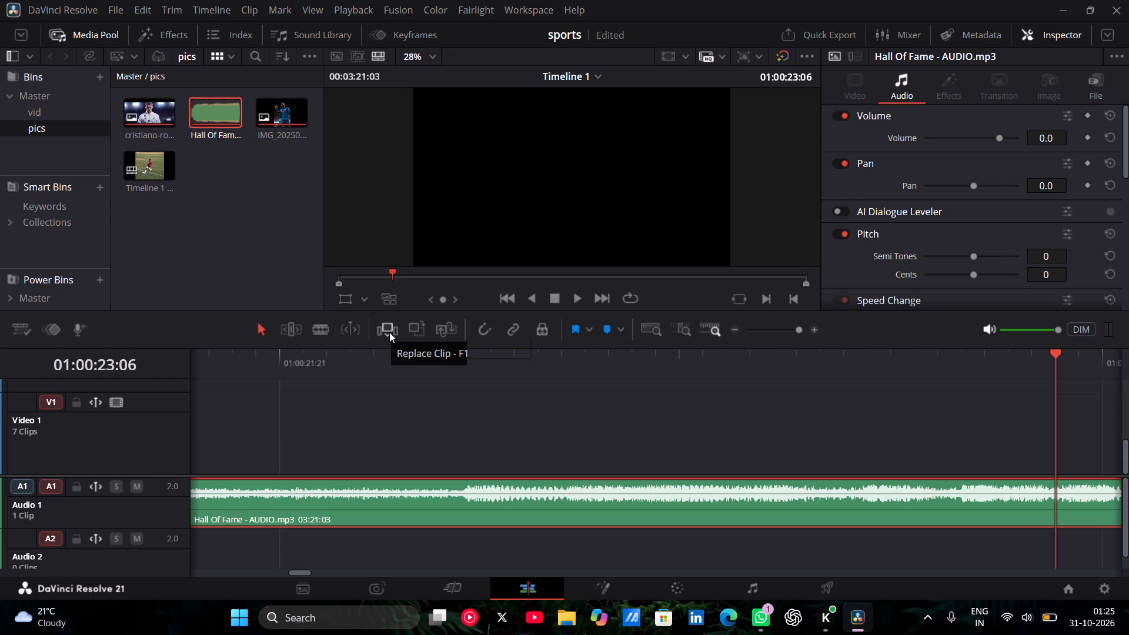
Split the Hall Of Fame audio on Audio 1 at about 22:21 from its start.
left_click(325, 333)
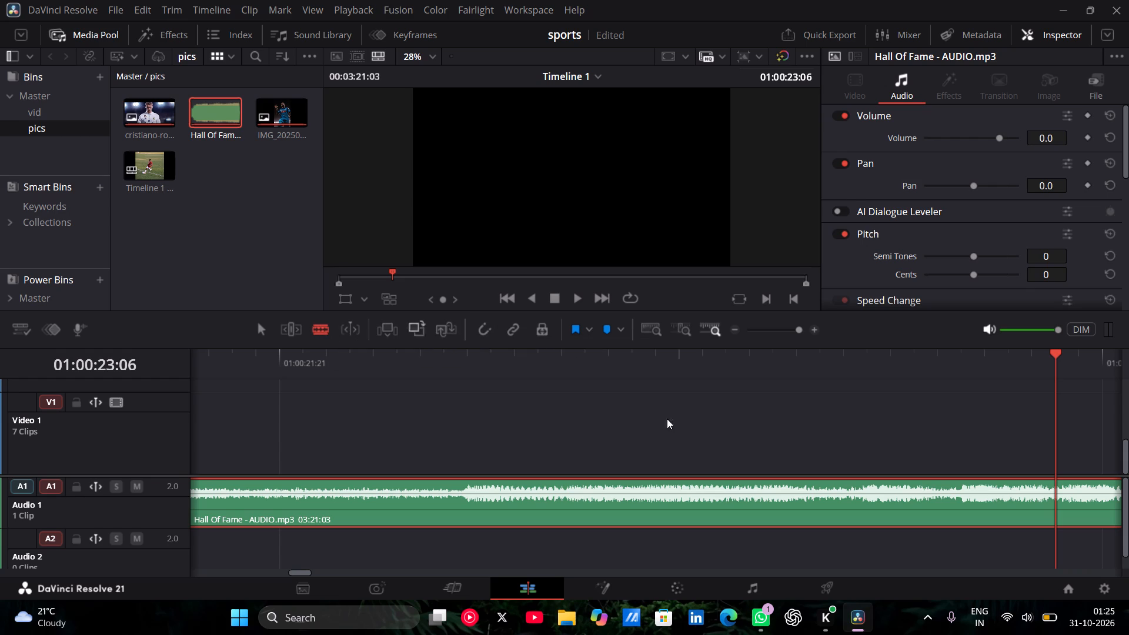
left_click(844, 508)
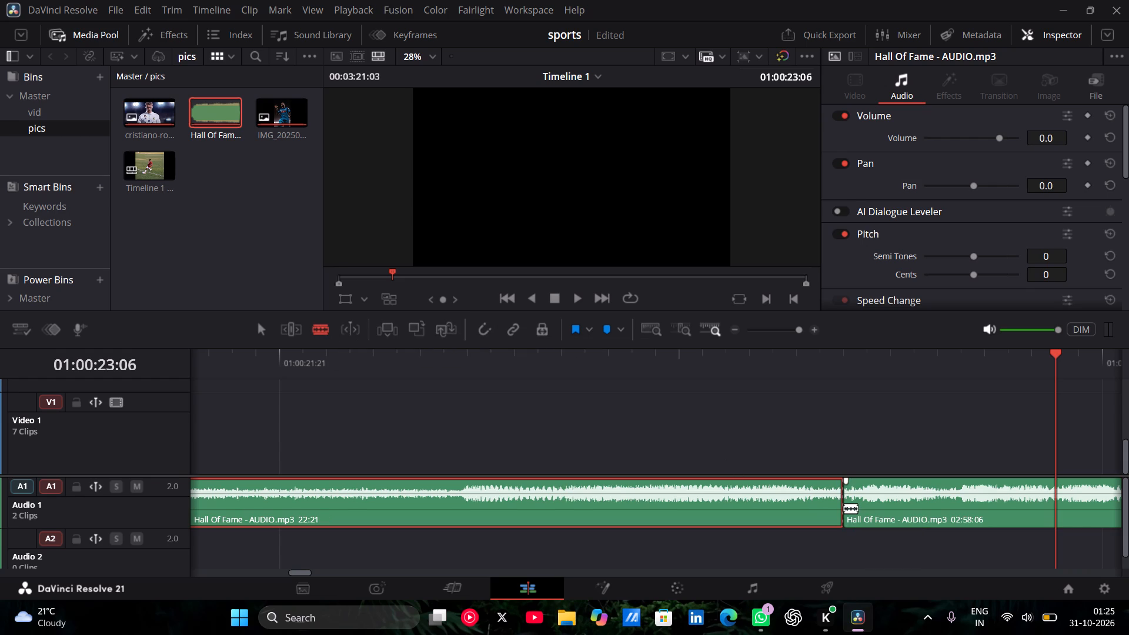
left_click(265, 332)
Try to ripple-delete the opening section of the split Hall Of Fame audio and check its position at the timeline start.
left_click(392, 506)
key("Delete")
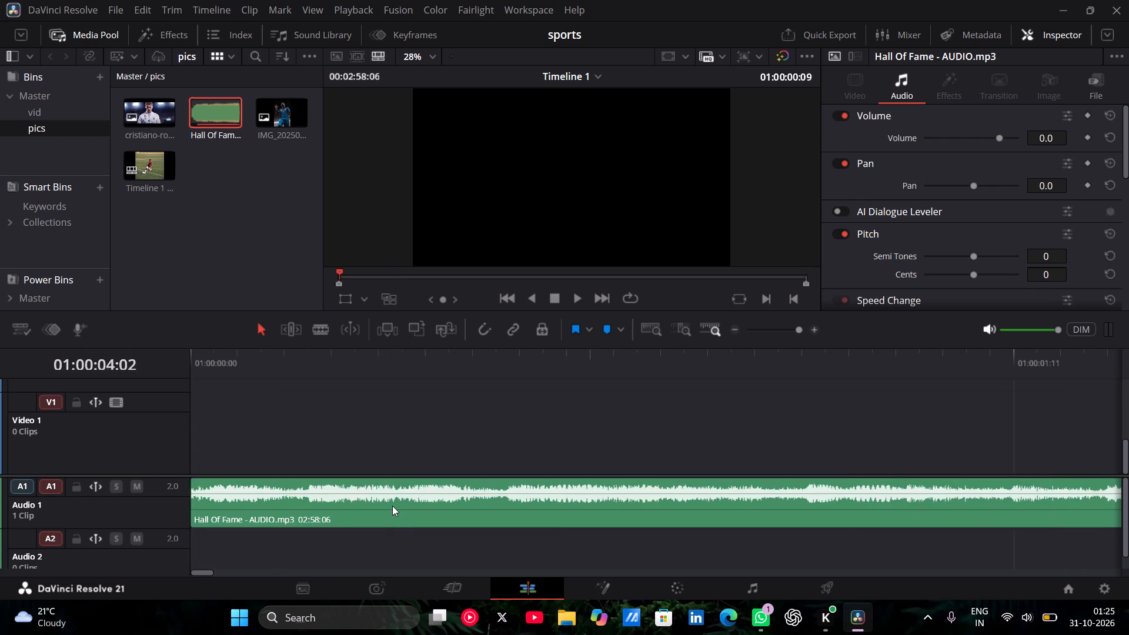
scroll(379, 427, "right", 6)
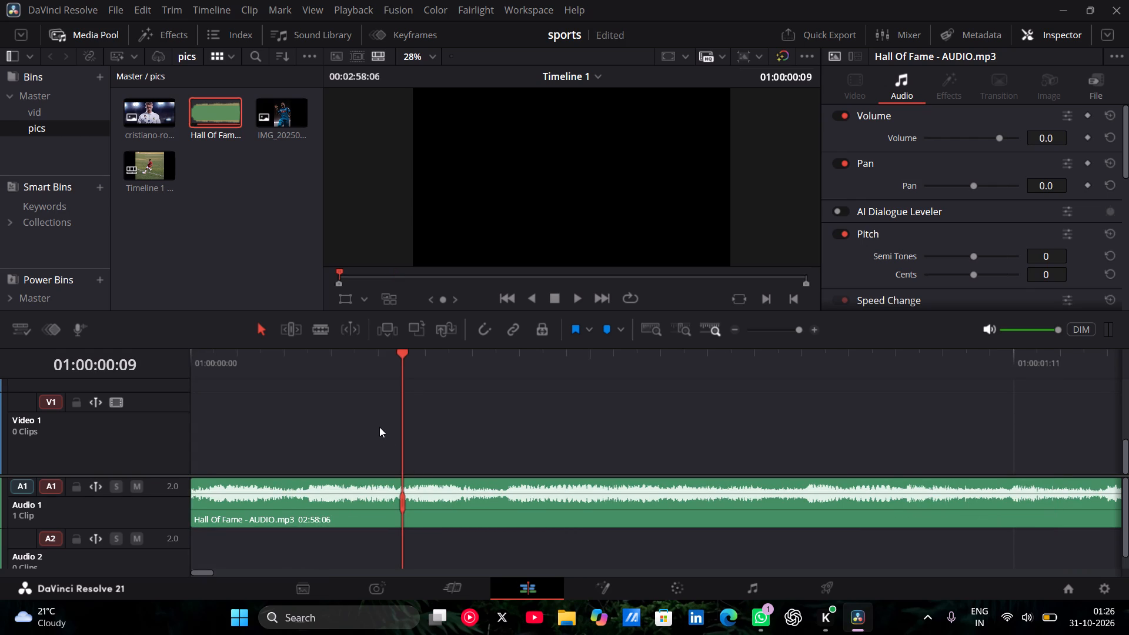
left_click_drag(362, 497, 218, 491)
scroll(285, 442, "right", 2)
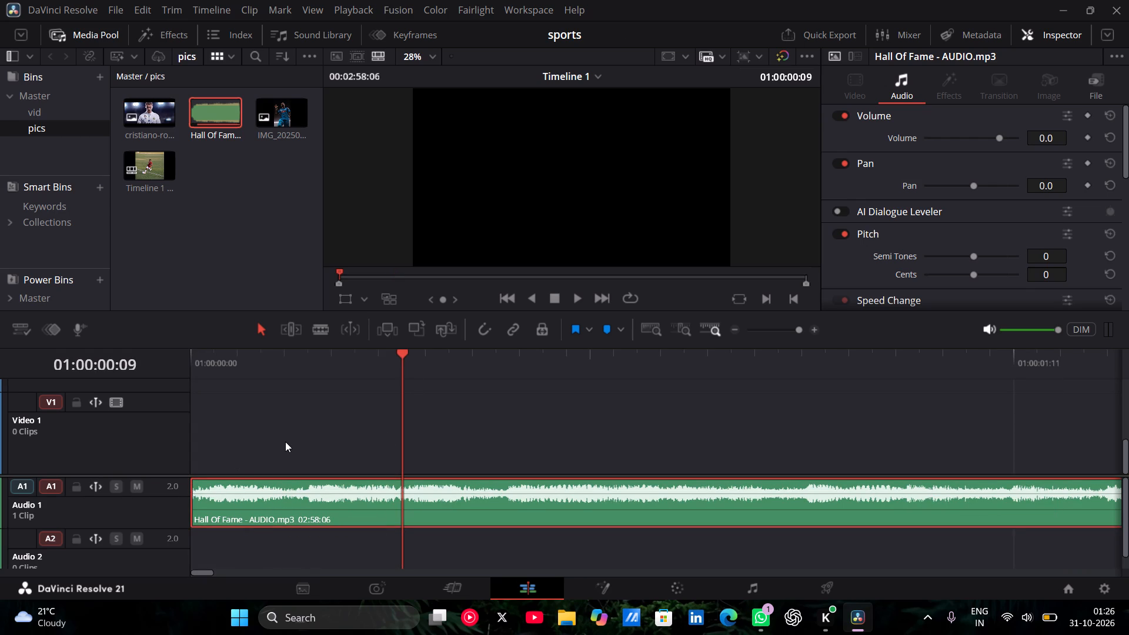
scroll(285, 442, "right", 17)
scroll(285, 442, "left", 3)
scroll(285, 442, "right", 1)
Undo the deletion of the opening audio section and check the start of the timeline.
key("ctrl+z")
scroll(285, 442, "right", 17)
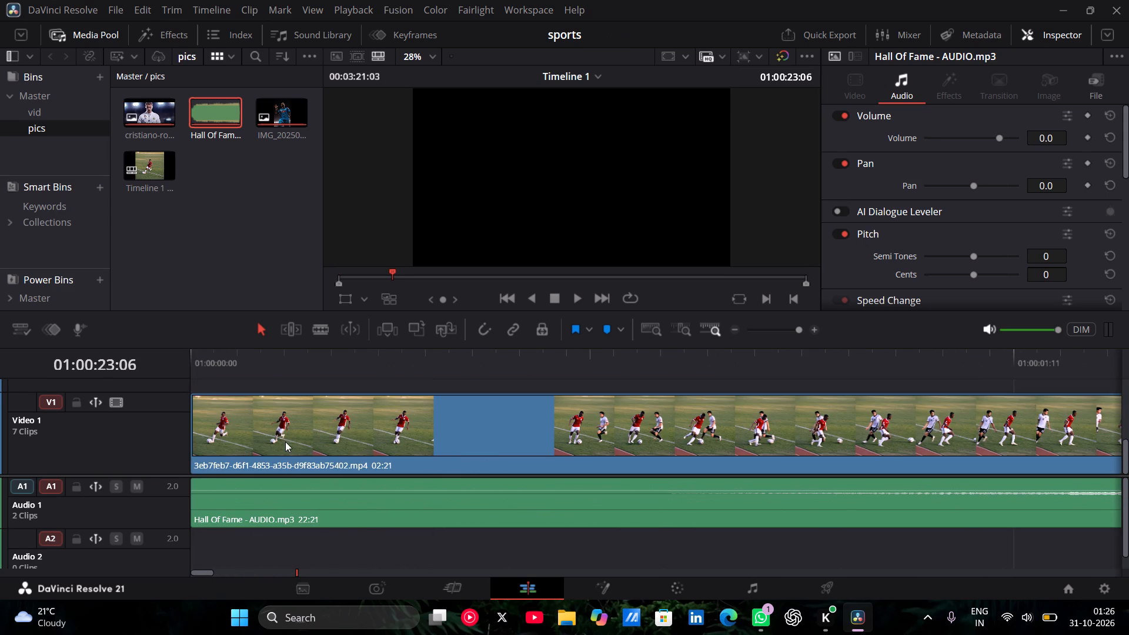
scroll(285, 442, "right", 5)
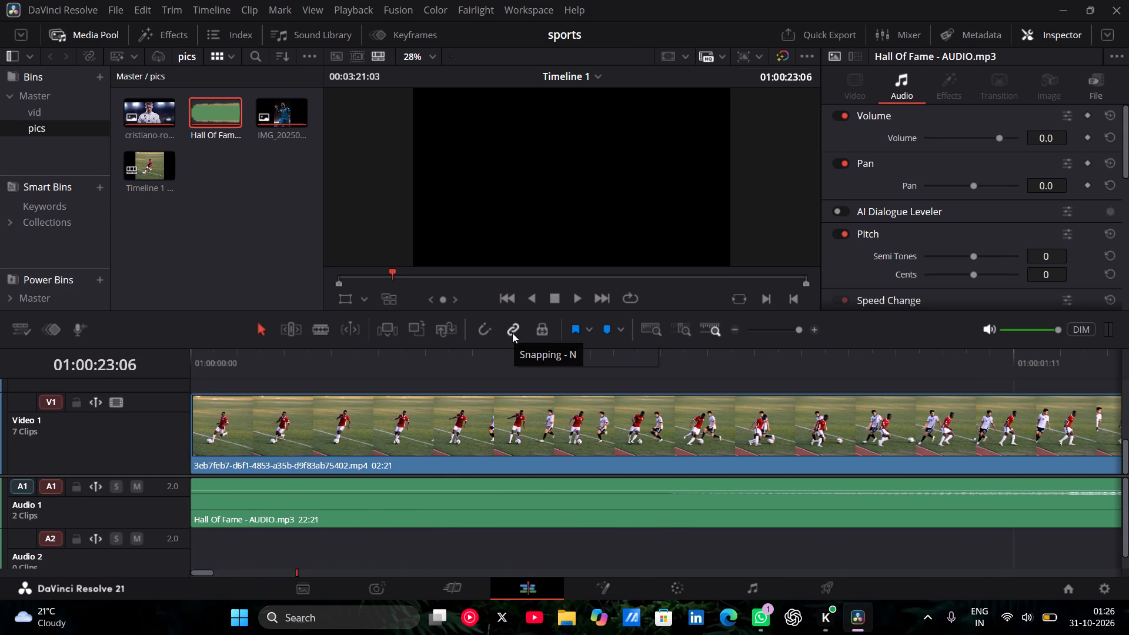
Turn on Position Lock for the timeline tracks.
left_click(545, 330)
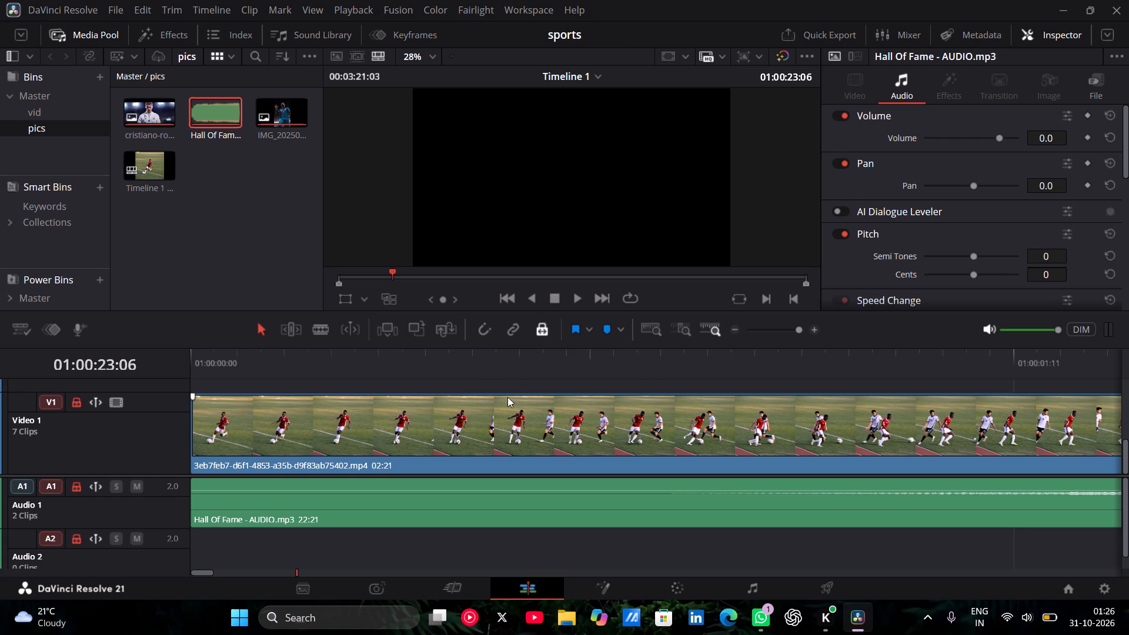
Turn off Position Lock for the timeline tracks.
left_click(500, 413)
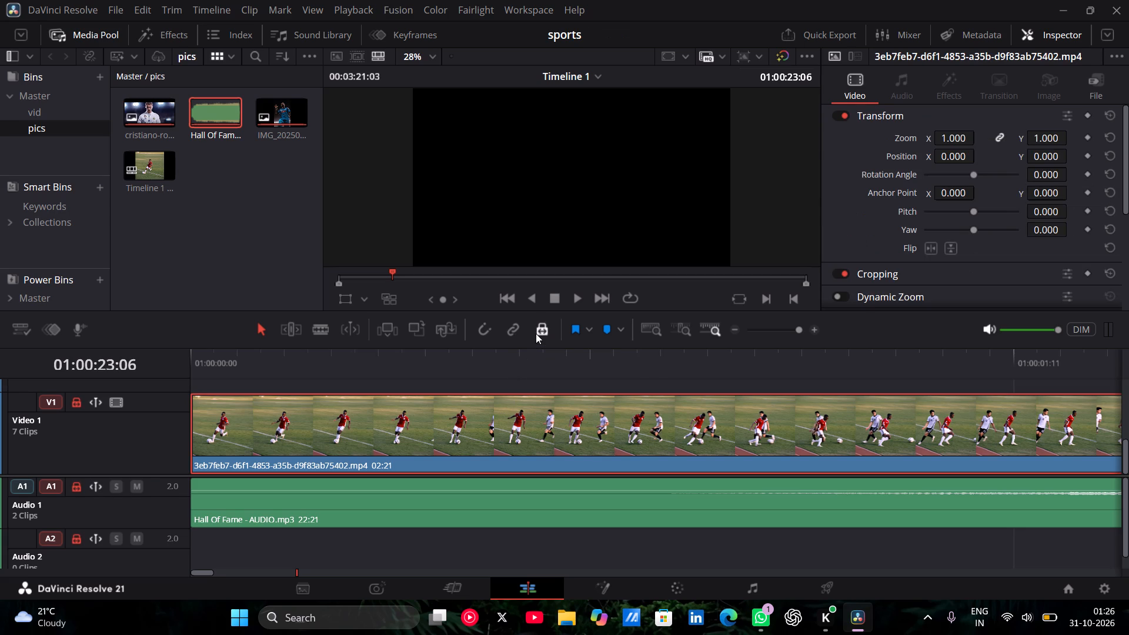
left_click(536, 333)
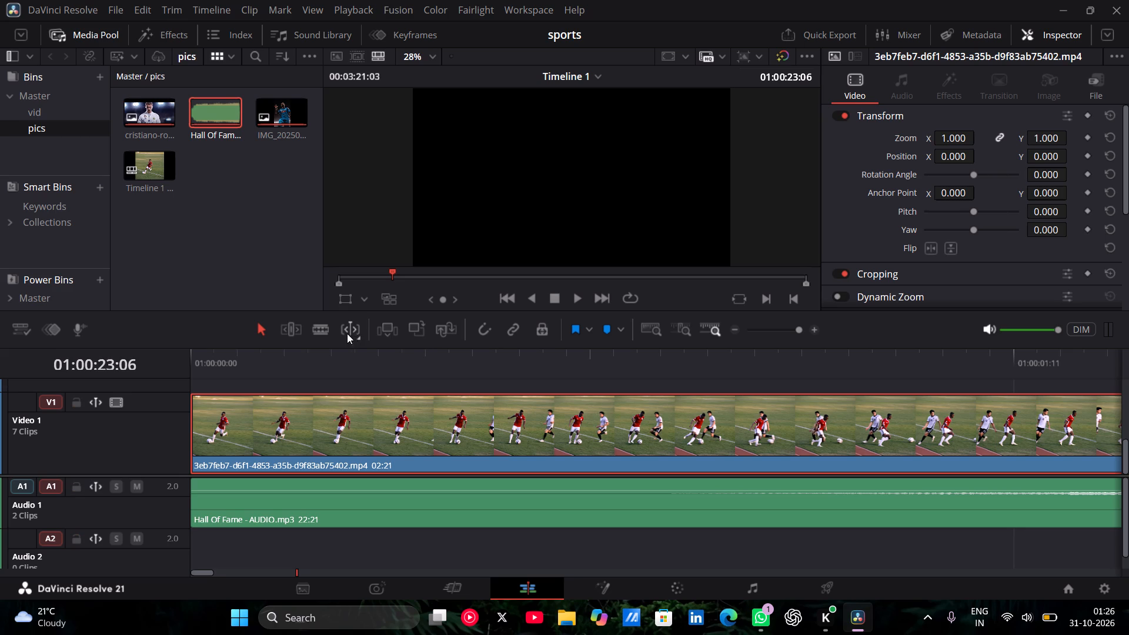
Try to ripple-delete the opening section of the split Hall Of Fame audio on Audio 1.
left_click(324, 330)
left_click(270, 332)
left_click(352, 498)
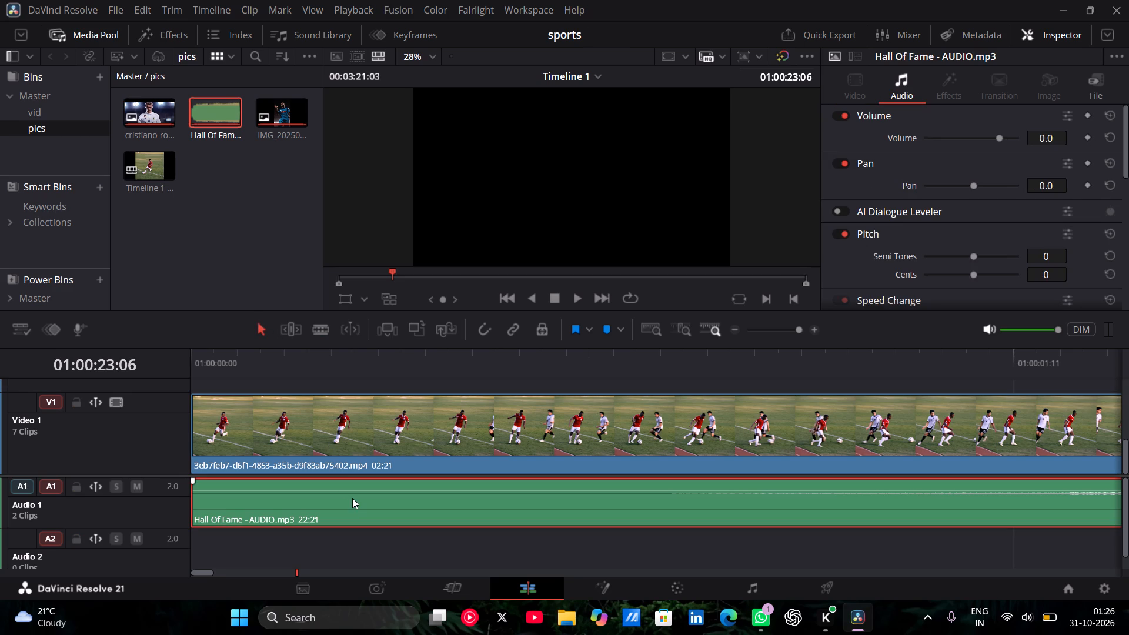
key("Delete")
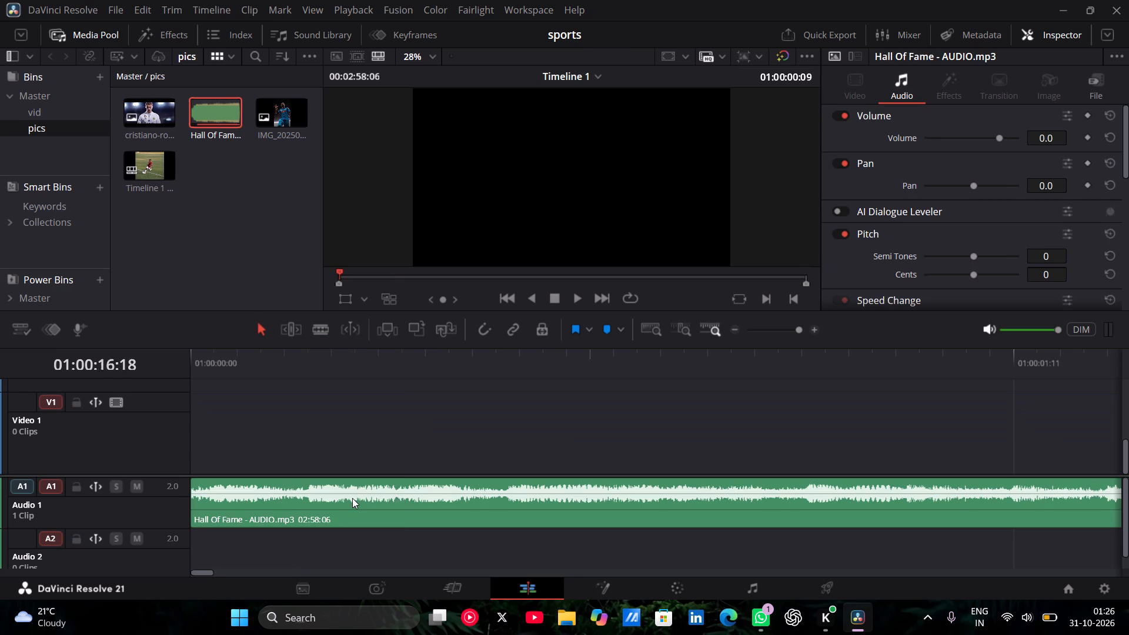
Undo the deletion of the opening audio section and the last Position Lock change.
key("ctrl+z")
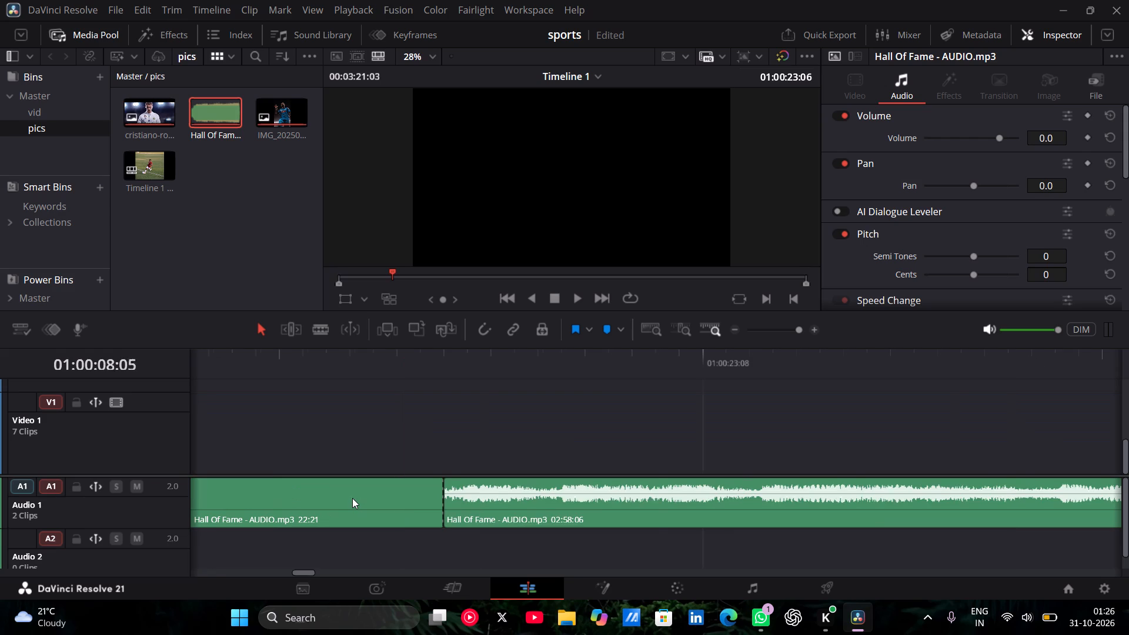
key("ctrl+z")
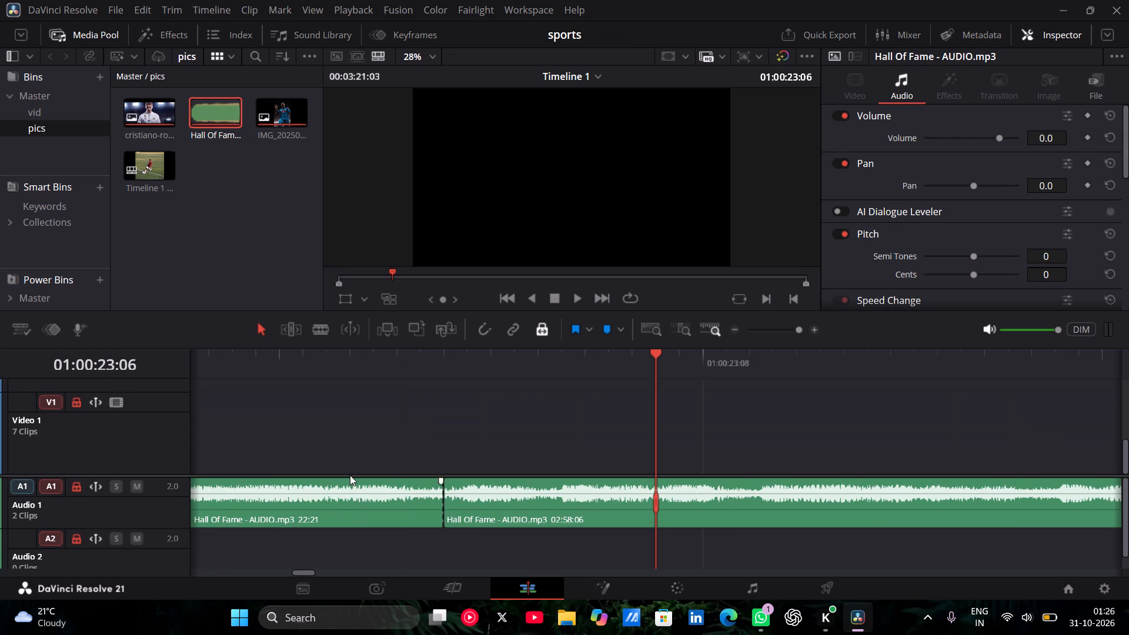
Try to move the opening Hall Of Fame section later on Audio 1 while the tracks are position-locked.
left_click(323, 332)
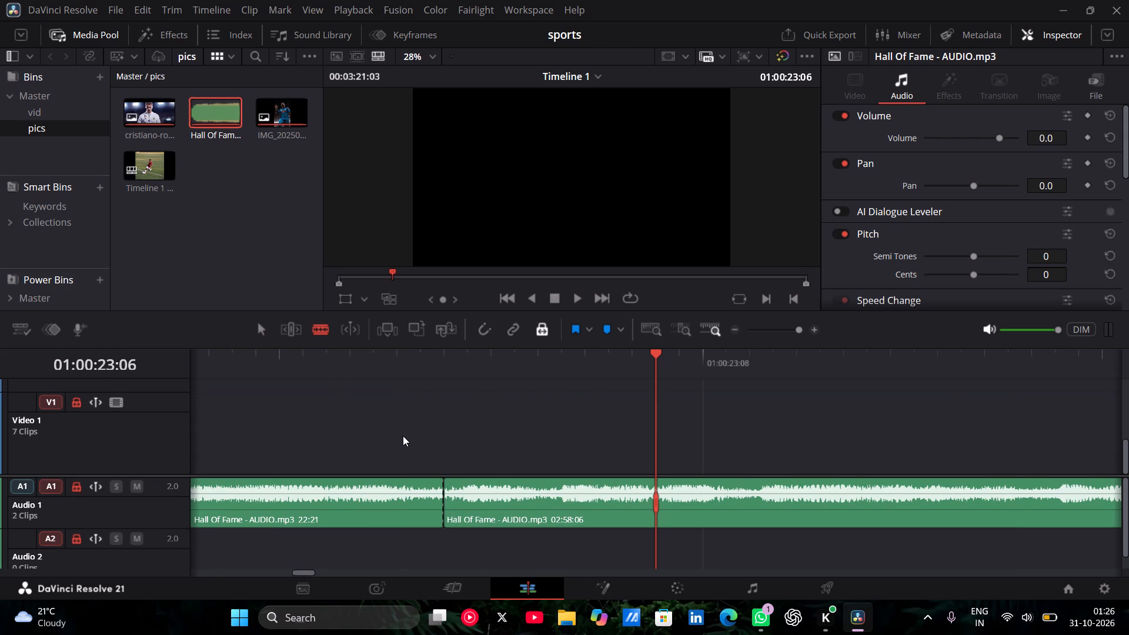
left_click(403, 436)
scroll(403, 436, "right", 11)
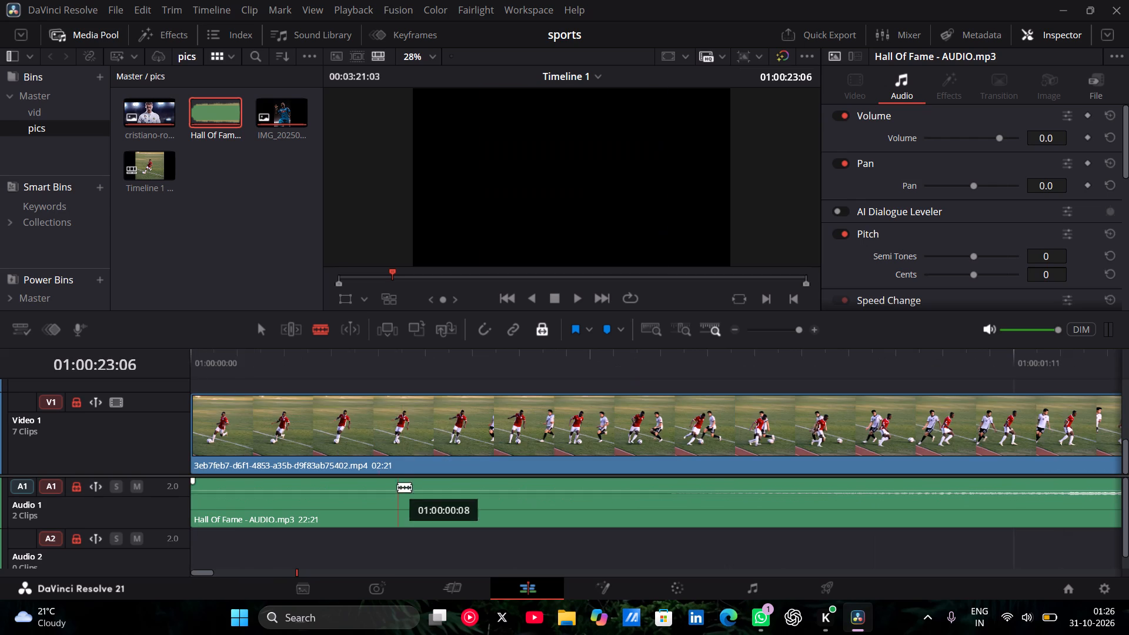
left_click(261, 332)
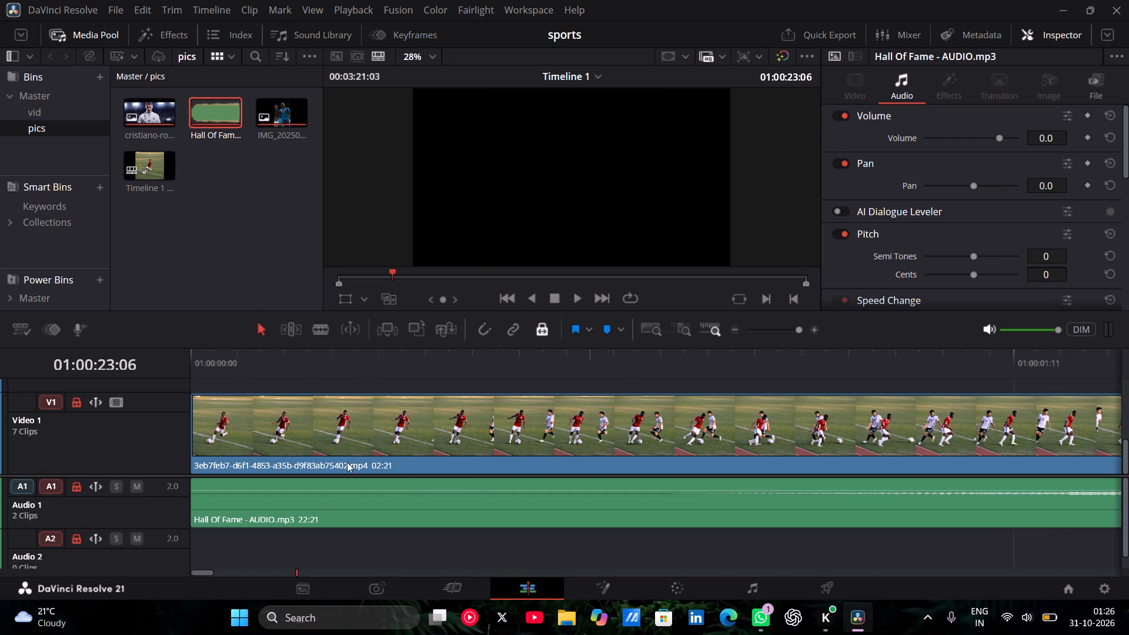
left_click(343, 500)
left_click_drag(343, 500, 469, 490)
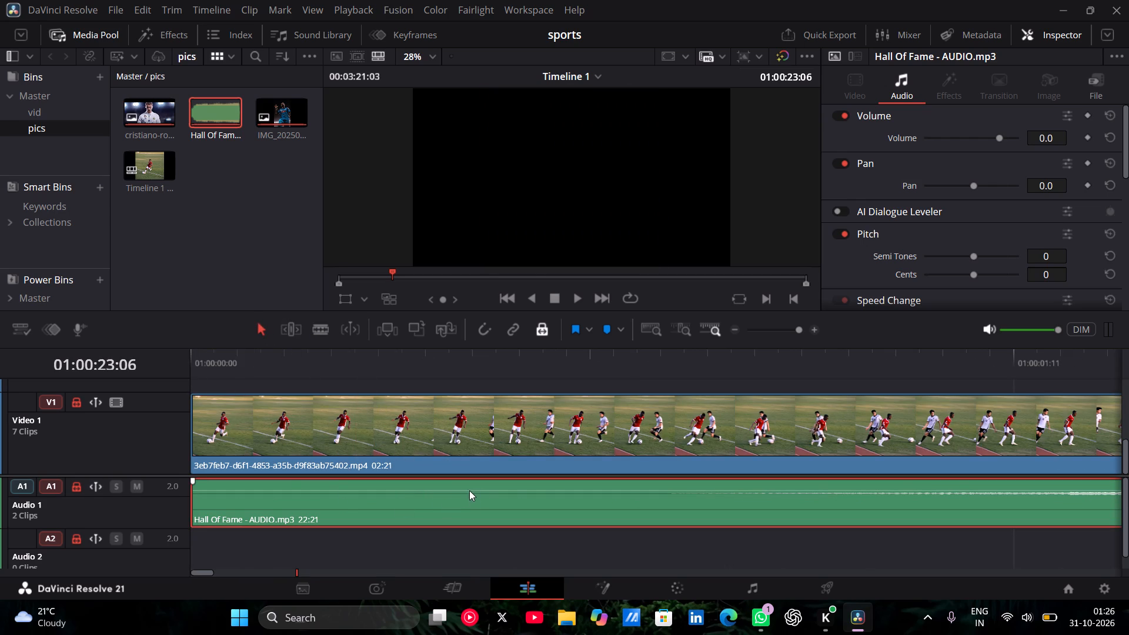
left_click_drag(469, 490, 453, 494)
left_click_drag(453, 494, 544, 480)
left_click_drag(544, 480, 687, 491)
Undo the Position Lock, the audio split and the move to Audio 1, restoring the whole song on Audio 2.
key("ctrl+z")
key("ctrl+z")
key("ctrl+z")
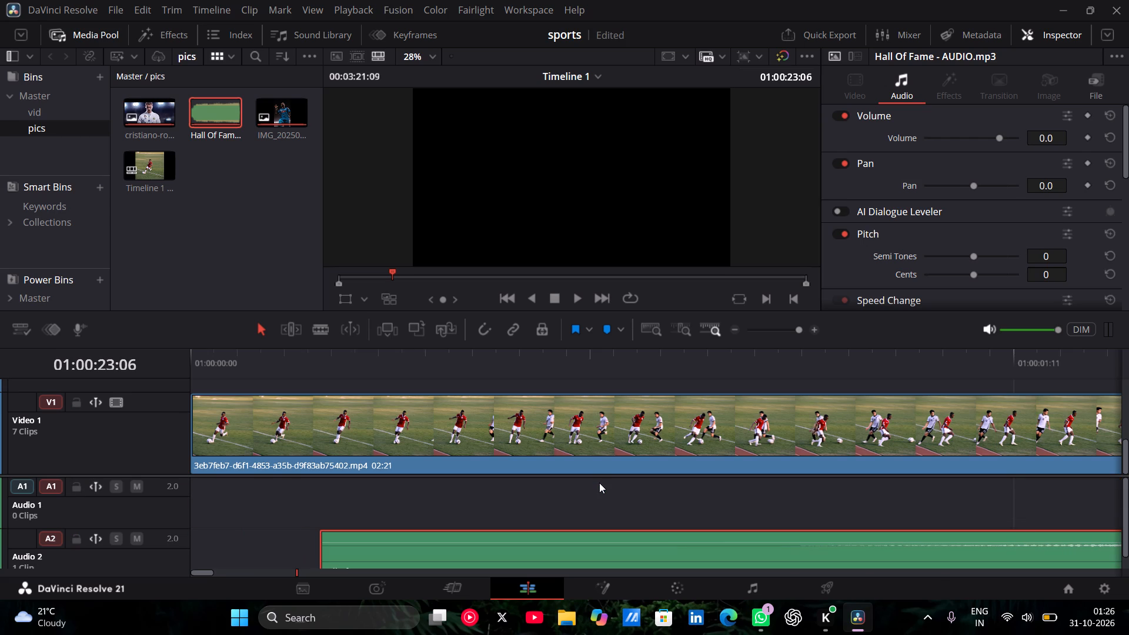
Move the whole Hall Of Fame clip later on Audio 2 so it starts at about 01:00:10:00, past the video clips.
scroll(599, 483, "down", 1)
left_click_drag(556, 540, 1128, 533)
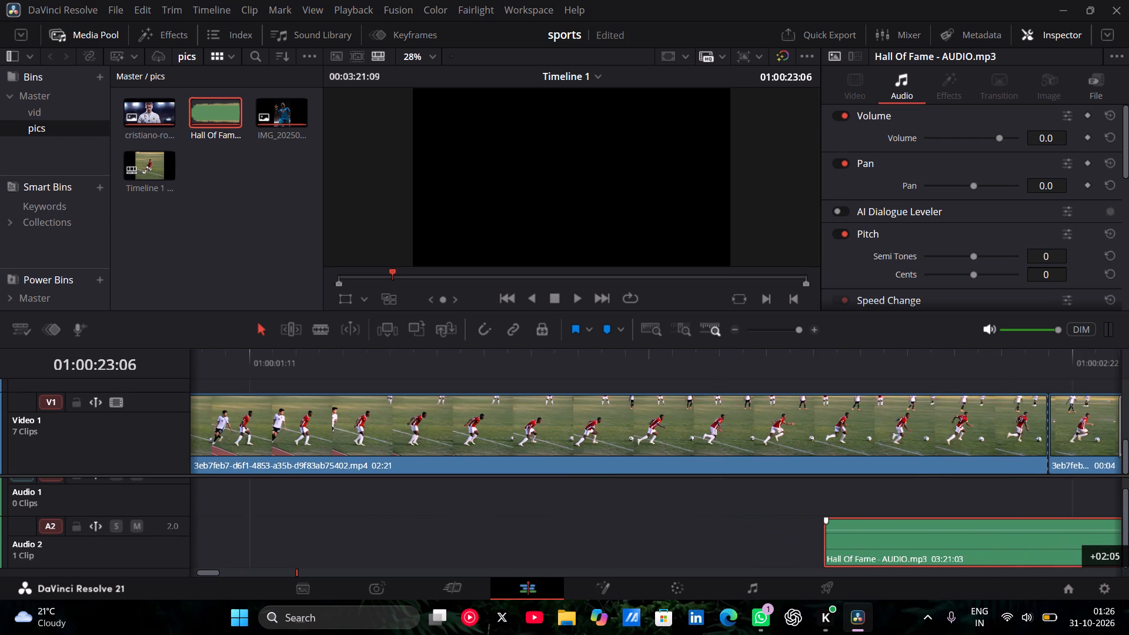
left_click_drag(1128, 533, 1128, 529)
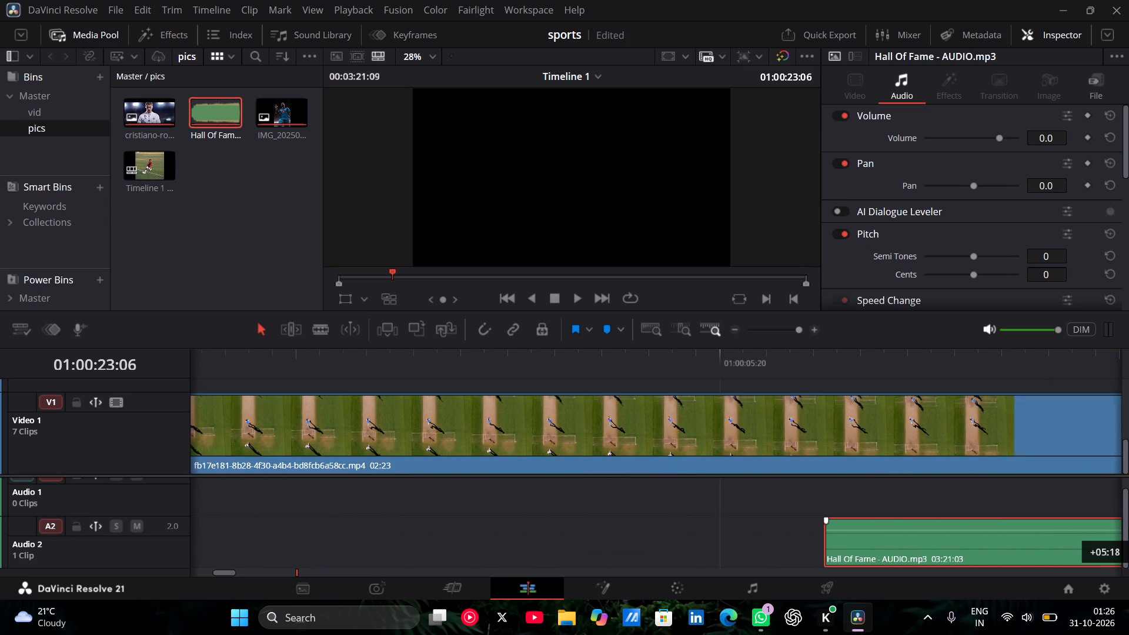
left_click_drag(1128, 529, 1128, 537)
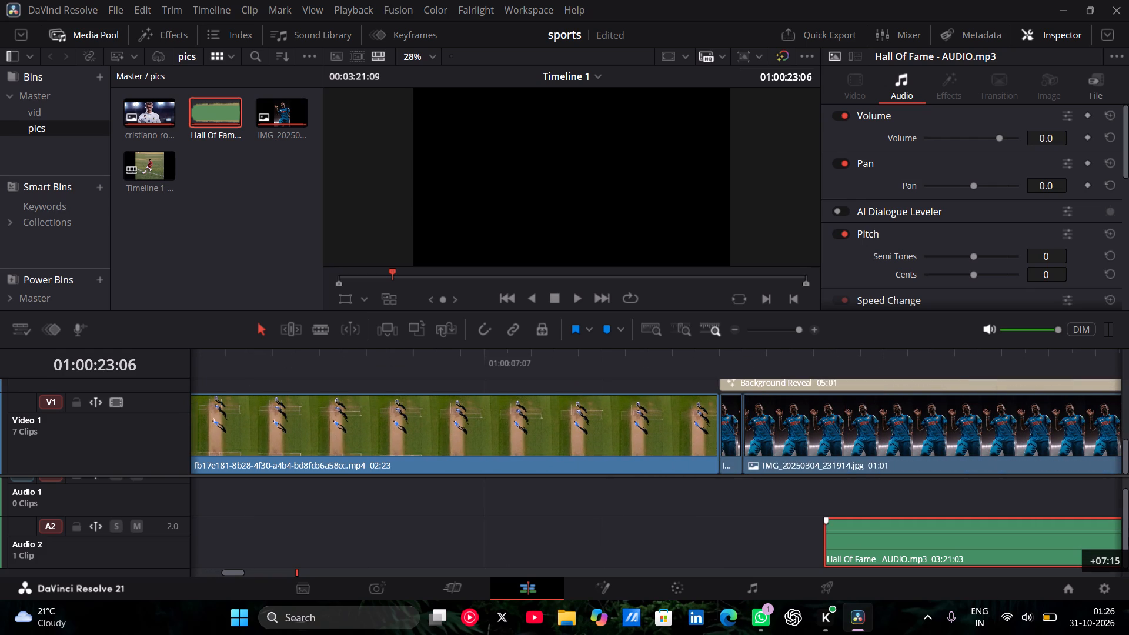
left_click_drag(1128, 537, 1128, 536)
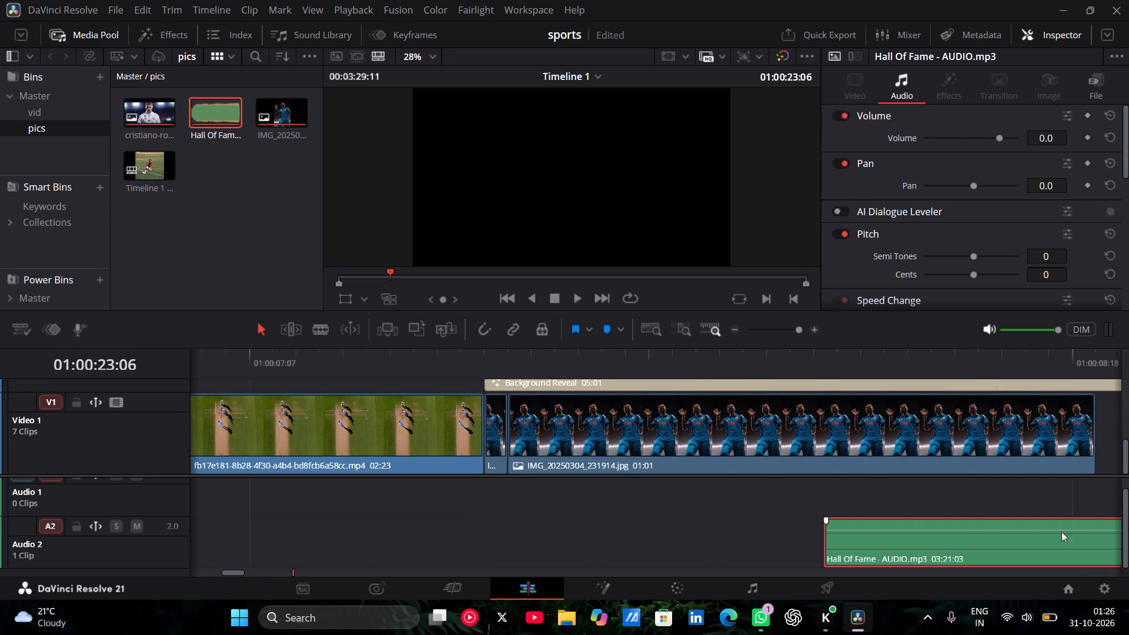
left_click_drag(958, 534, 1127, 532)
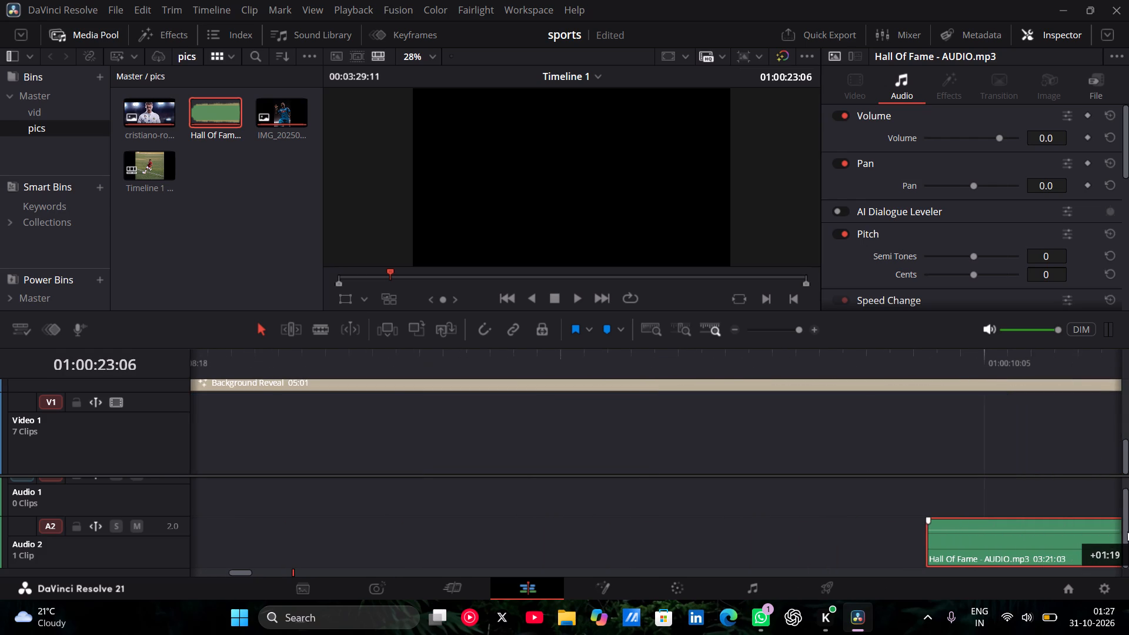
left_click_drag(1127, 532, 412, 553)
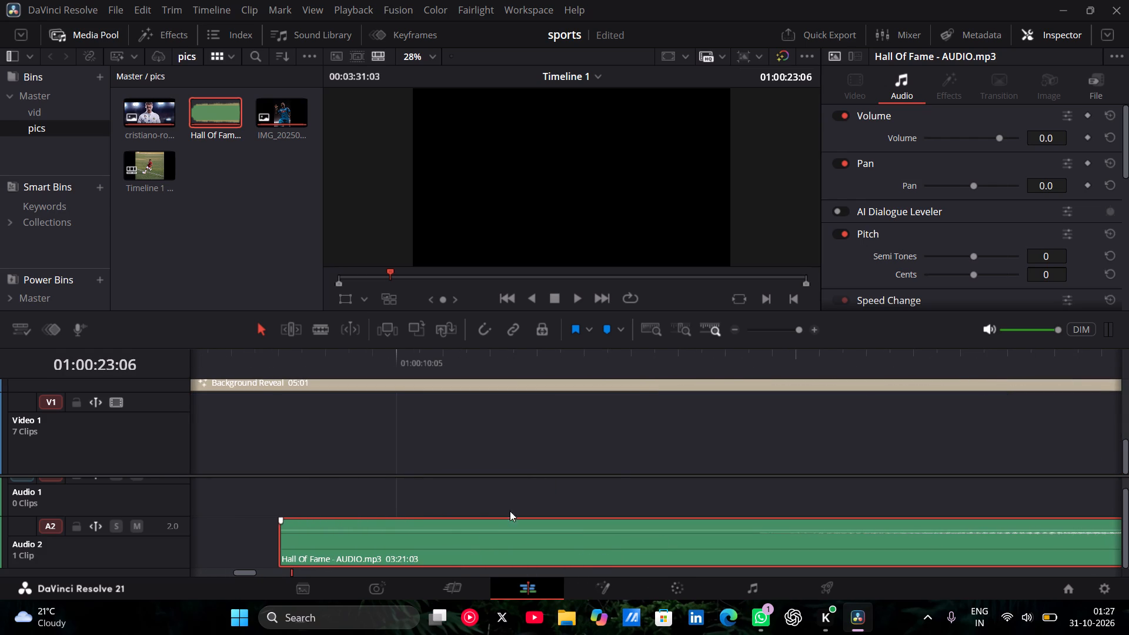
Split the Hall Of Fame audio on Audio 2 at about 01:00:32:04, where the waveform gets louder.
scroll(610, 472, "left", 8)
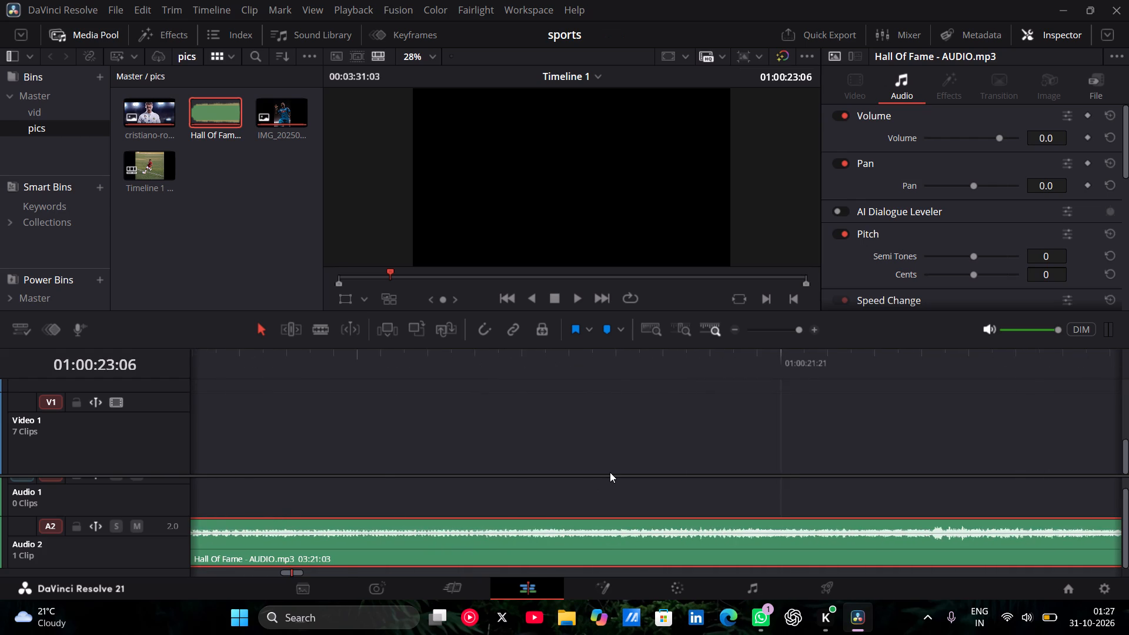
scroll(610, 472, "left", 2)
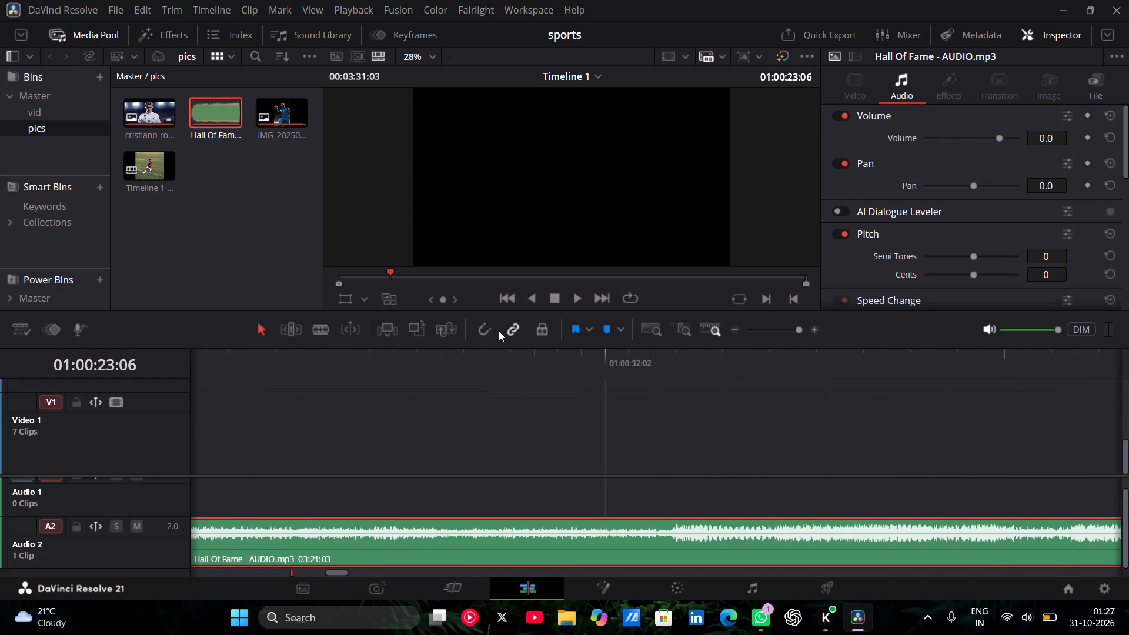
left_click(322, 336)
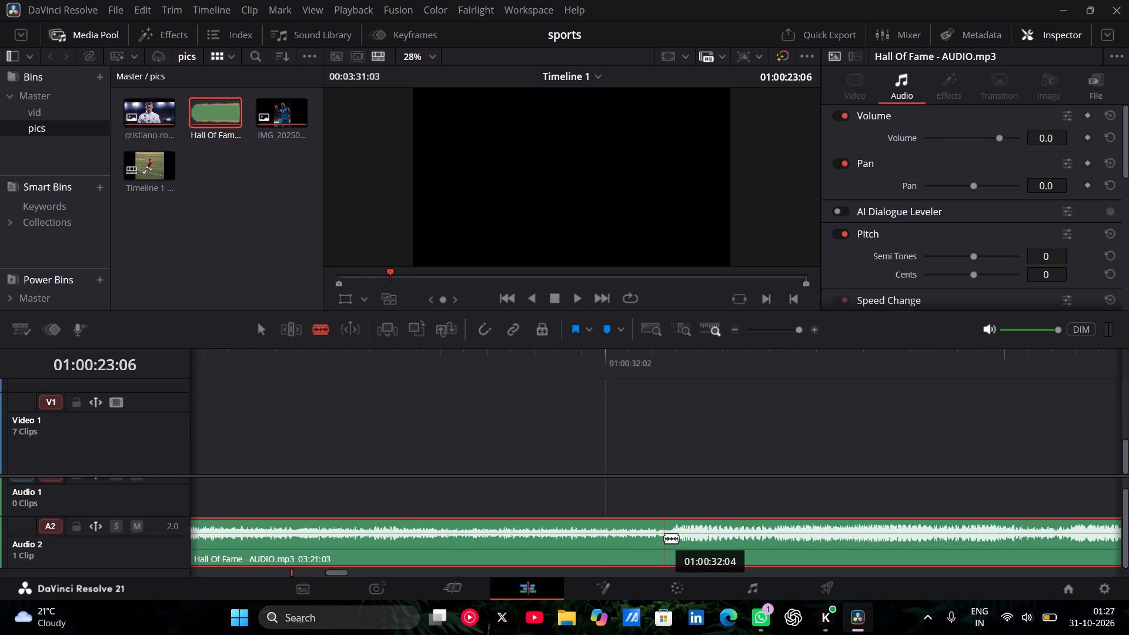
left_click(668, 538)
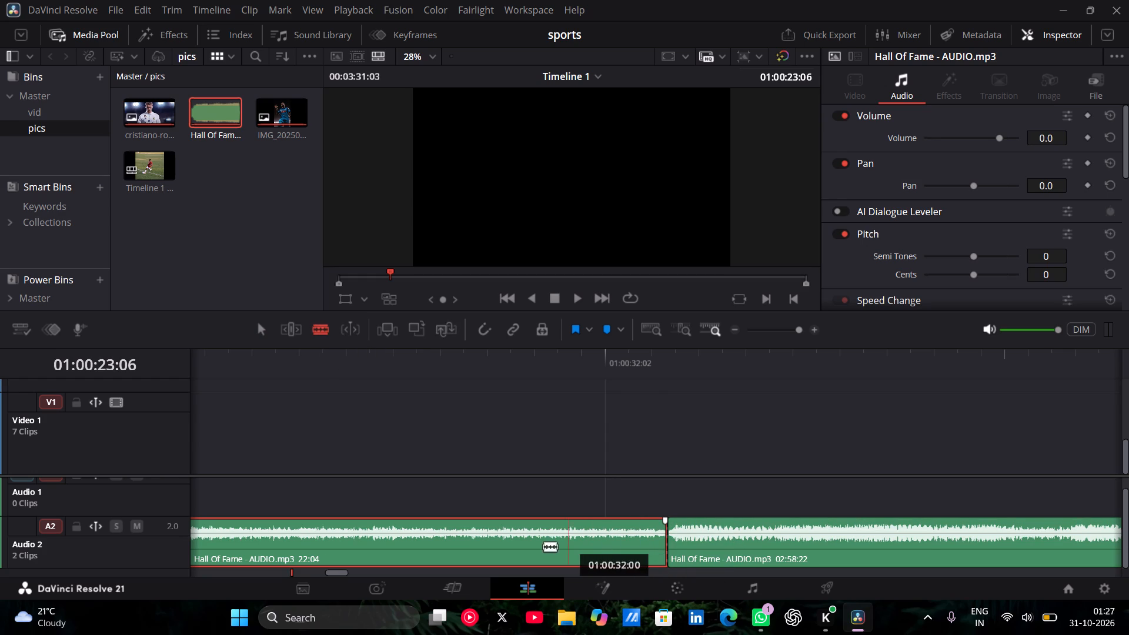
Ripple-delete the 22:04 opening section of the split Hall Of Fame audio on Audio 2.
left_click(267, 332)
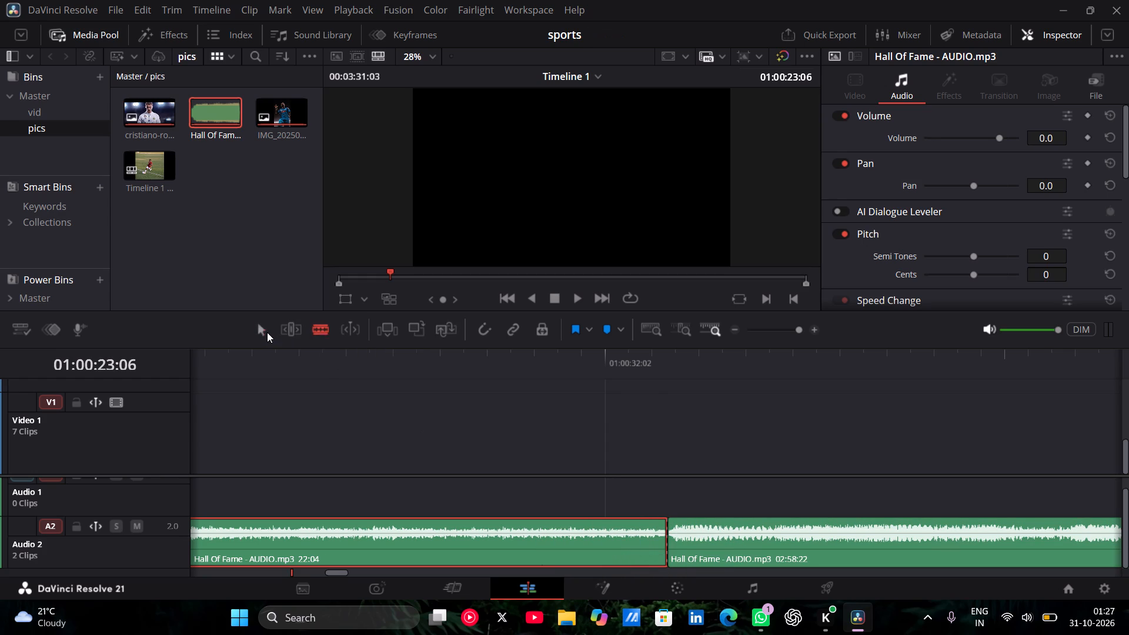
scroll(292, 418, "right", 11)
scroll(292, 418, "left", 3)
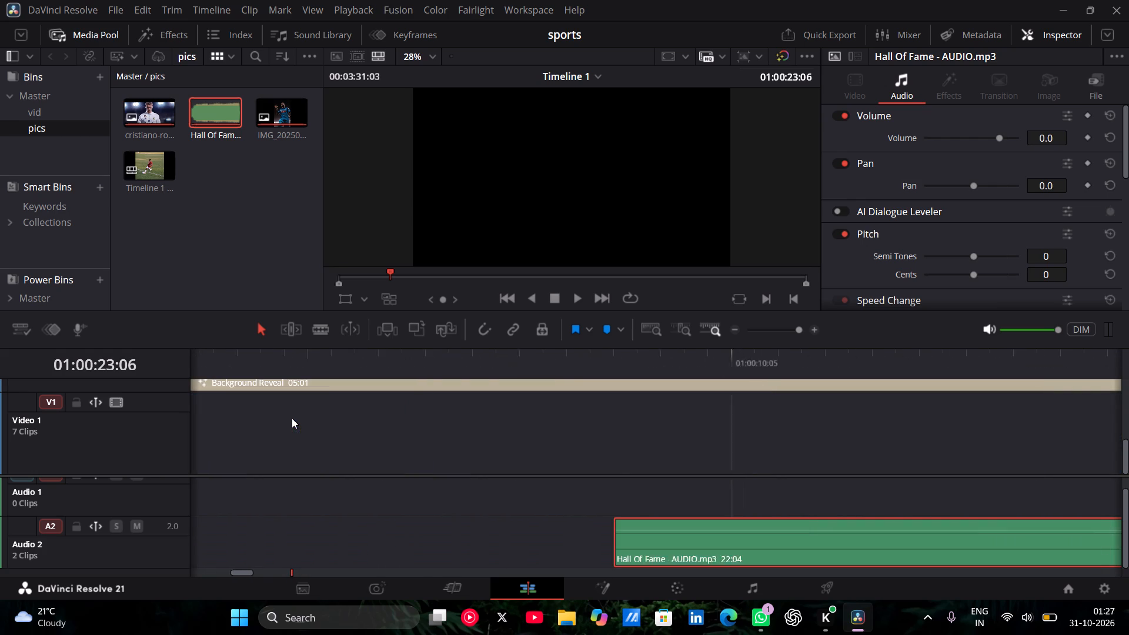
scroll(292, 418, "left", 1)
left_click(455, 540)
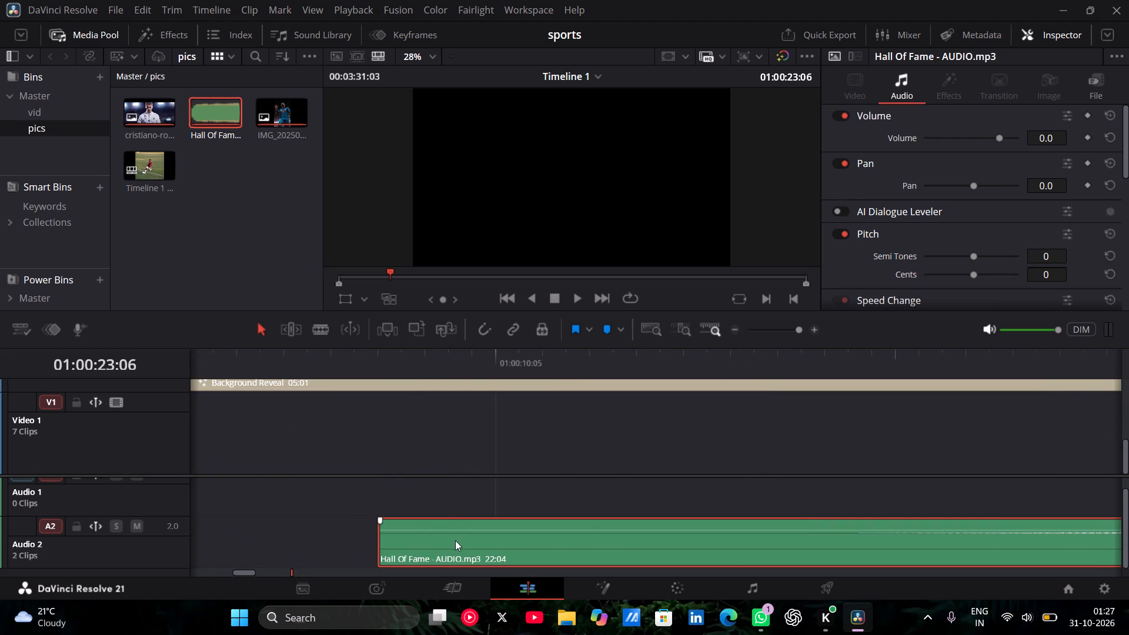
key("Delete")
Move the remaining Hall Of Fame audio to the very start of the timeline on Audio 1.
scroll(455, 540, "right", 5)
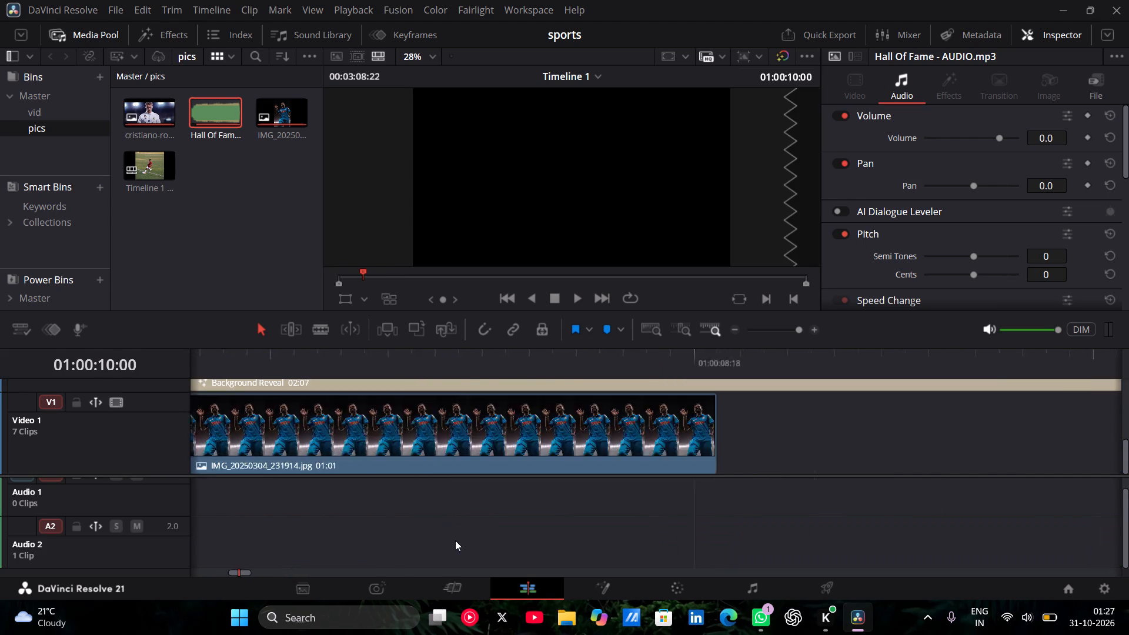
scroll(455, 540, "left", 2)
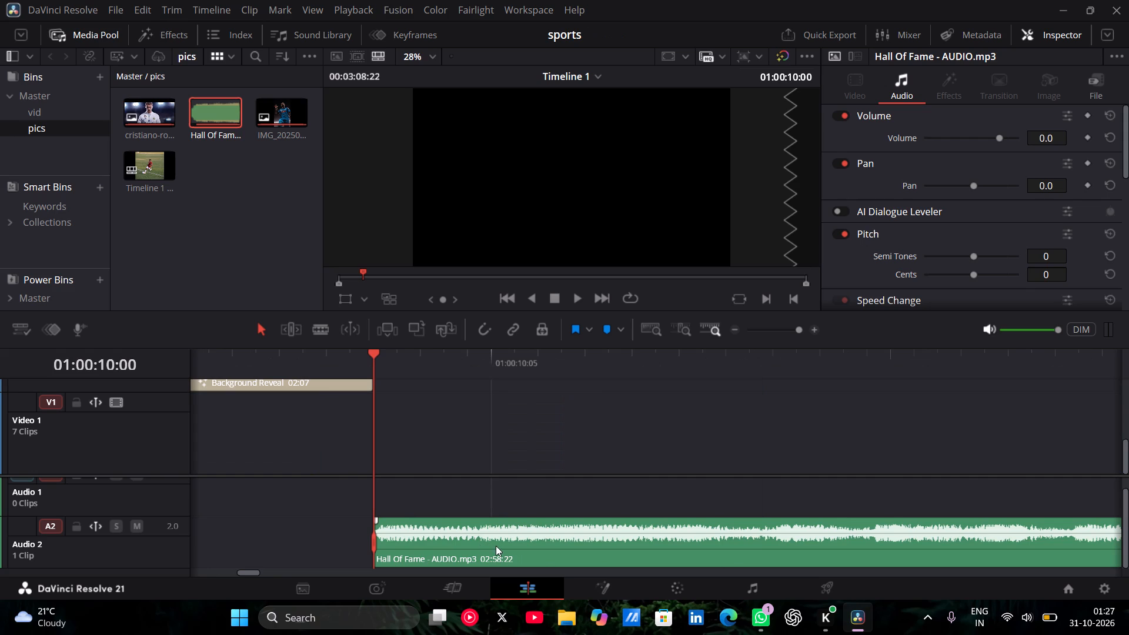
left_click_drag(496, 546, 66, 532)
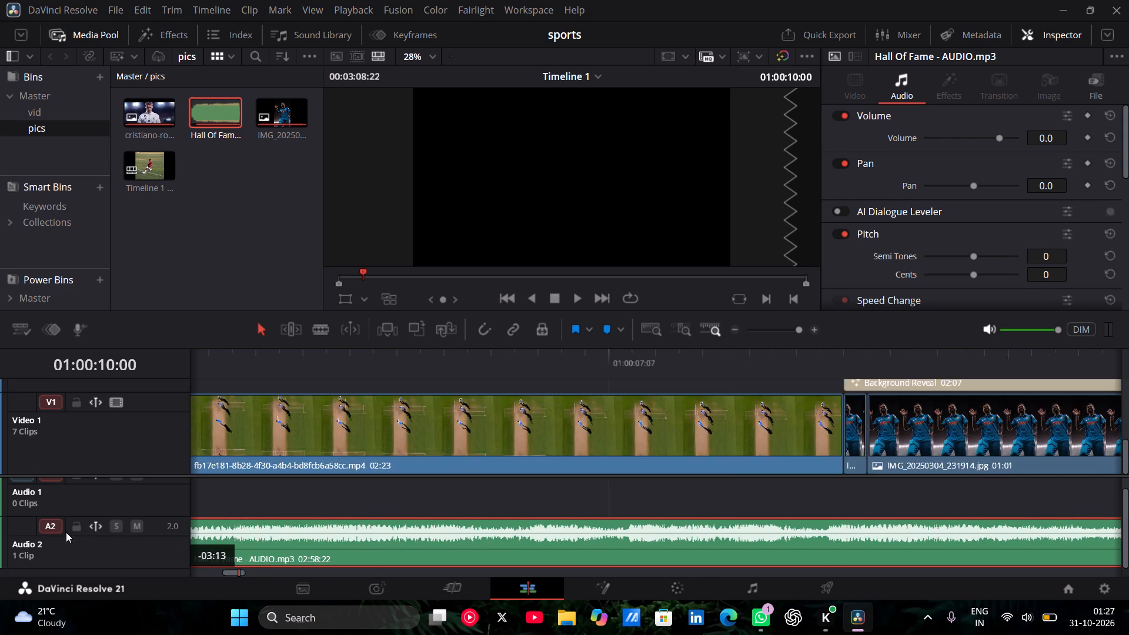
left_click_drag(66, 532, 0, 530)
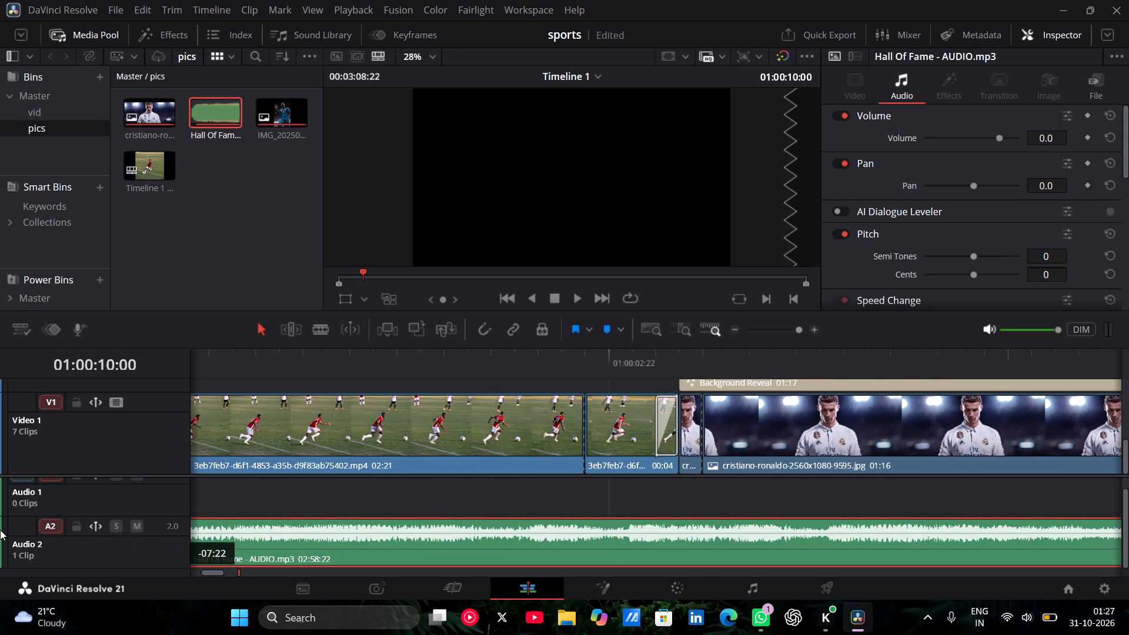
left_click_drag(0, 530, 0, 529)
scroll(242, 497, "right", 6)
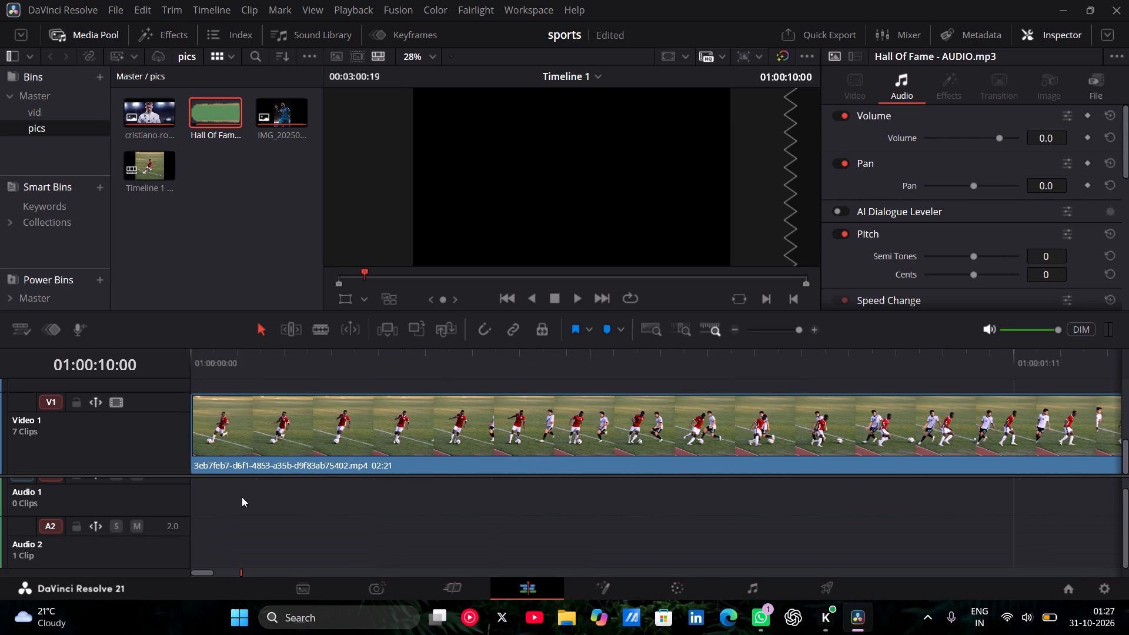
scroll(420, 522, "left", 1, "ctrl")
scroll(420, 522, "left", 1)
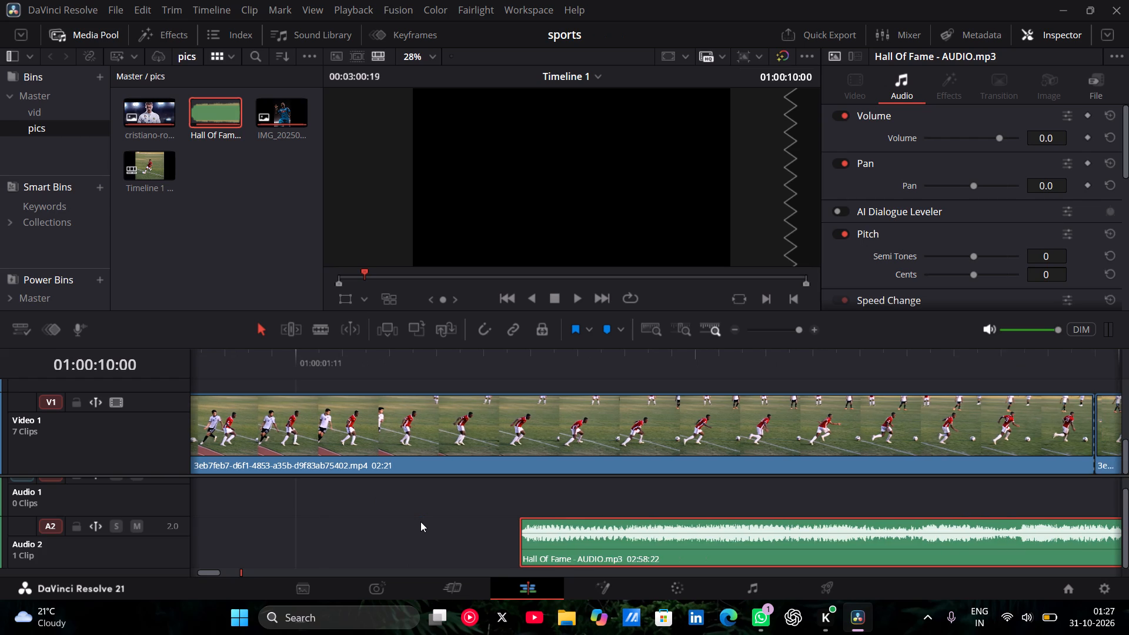
right_click(420, 522)
left_click_drag(673, 541, 383, 547)
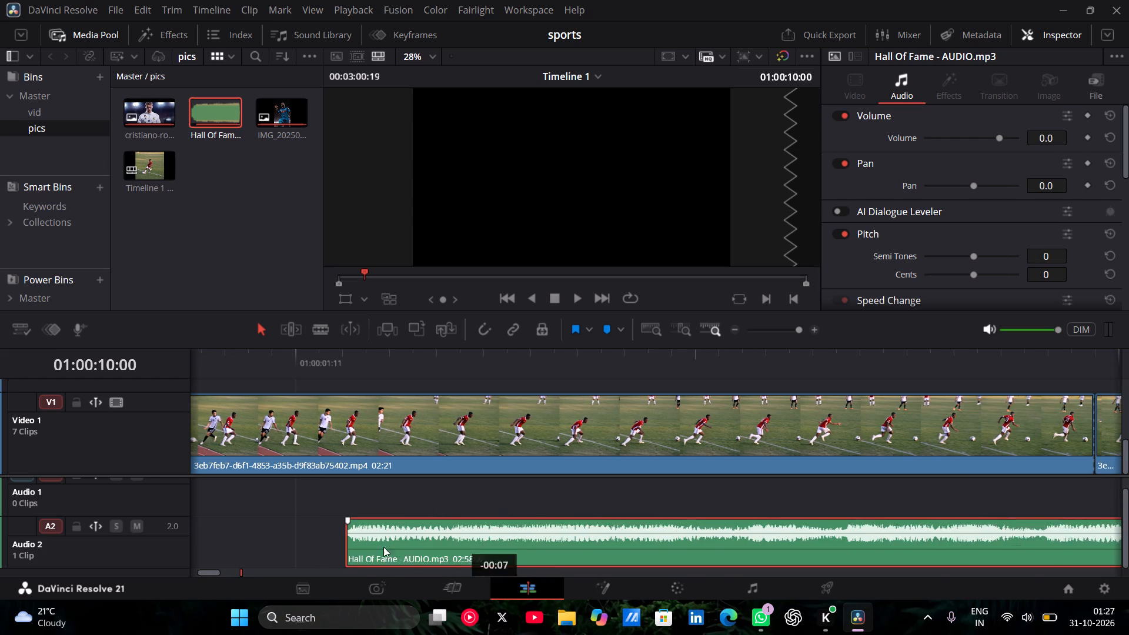
left_click_drag(383, 547, 0, 502)
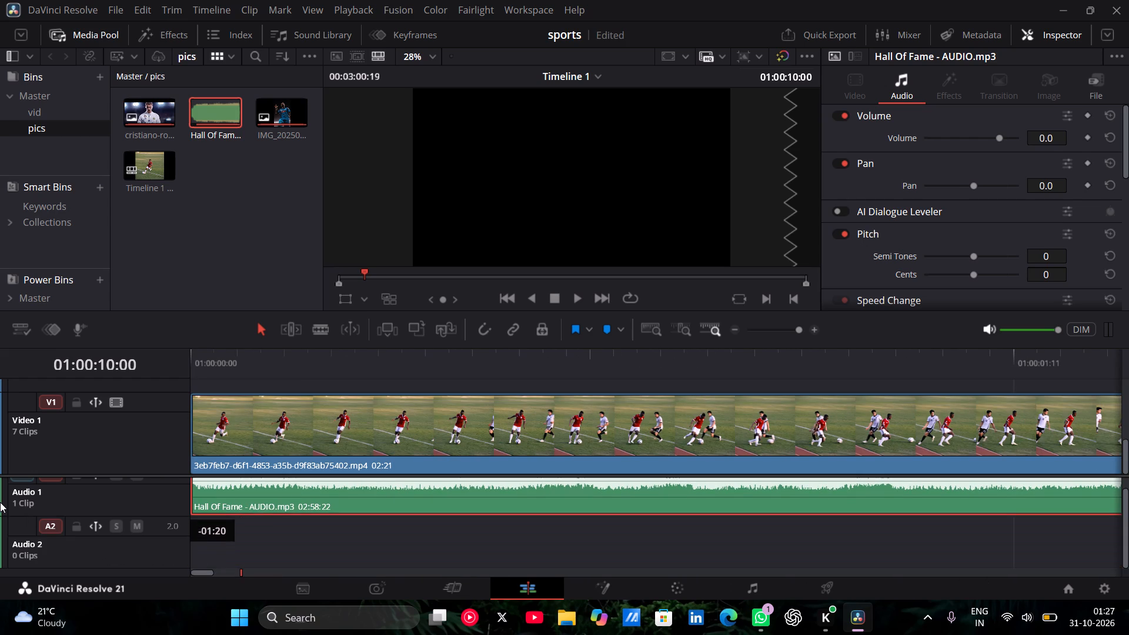
Drop the trimmed Hall Of Fame audio on Audio 1 so it starts at 01:00:00:00, aligned with the first video clip.
left_click_drag(0, 502, 0, 500)
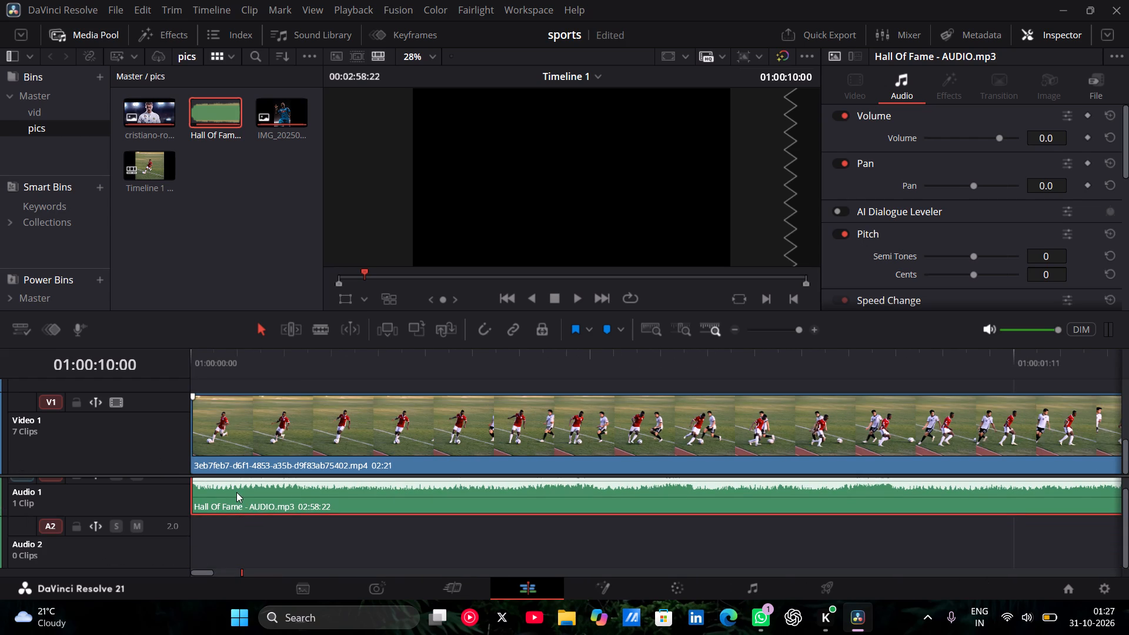
left_click_drag(236, 493, 228, 500)
Play the Hall Of Fame music on Audio 1 from 01:00:10:00, past the last video clip.
left_click_drag(165, 475, 161, 458)
scroll(319, 501, "up", 1)
scroll(314, 553, "up", 1)
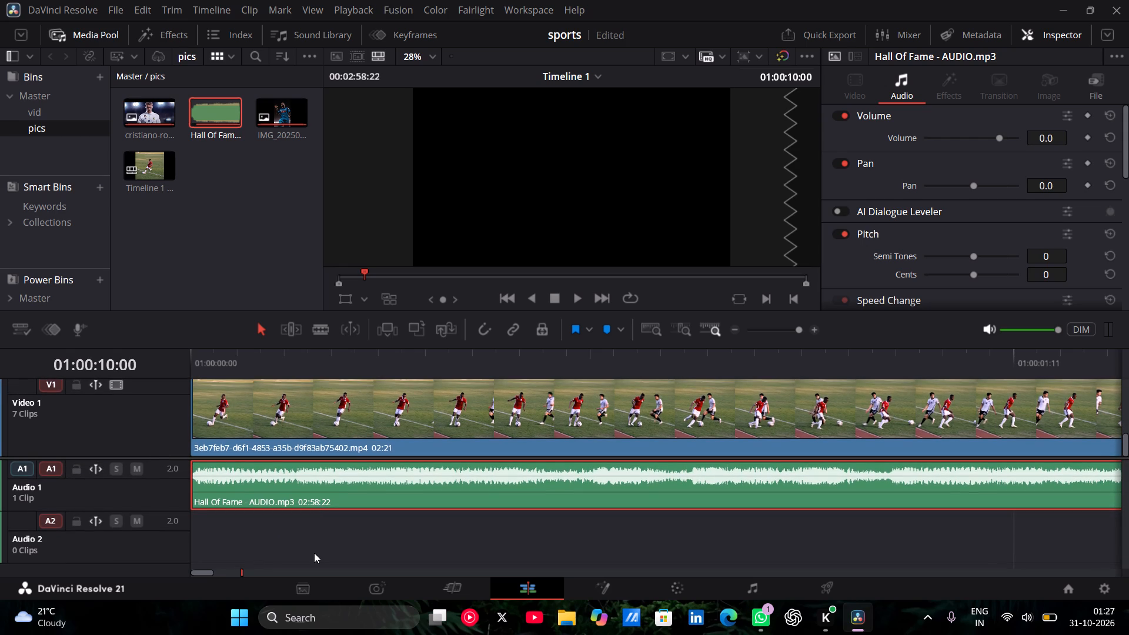
scroll(314, 553, "up", 2)
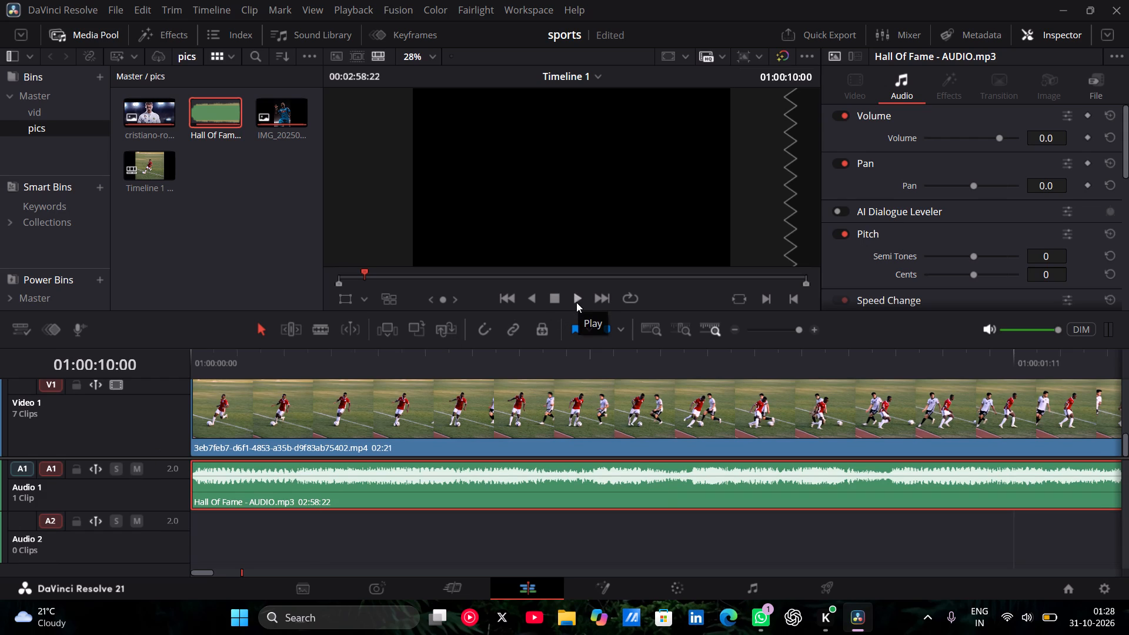
left_click(576, 302)
left_click(576, 300)
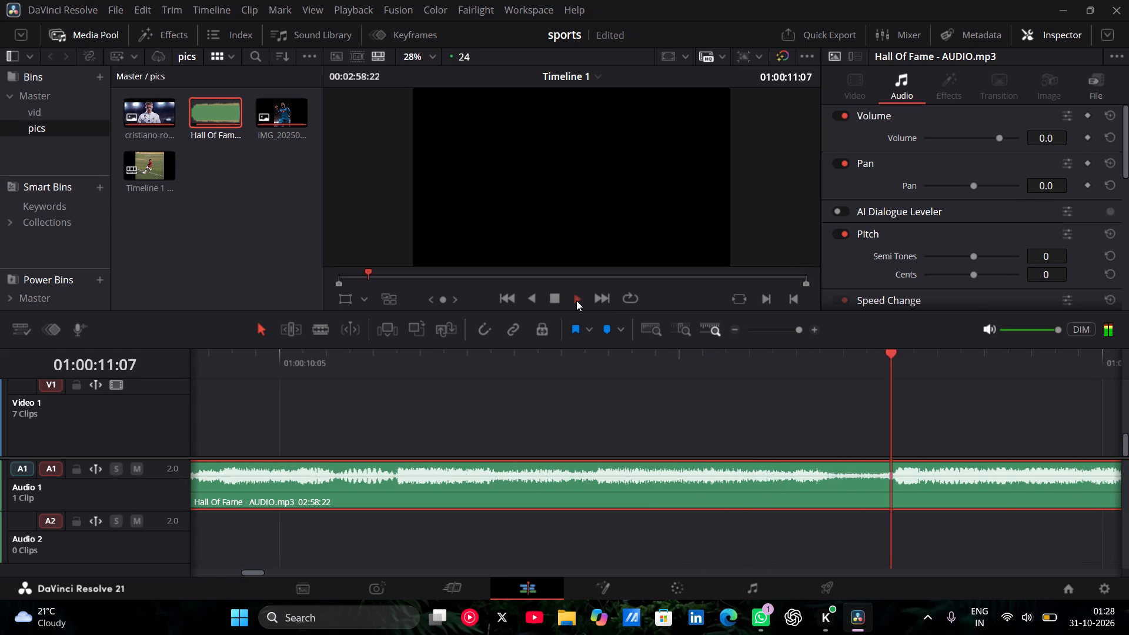
key("space")
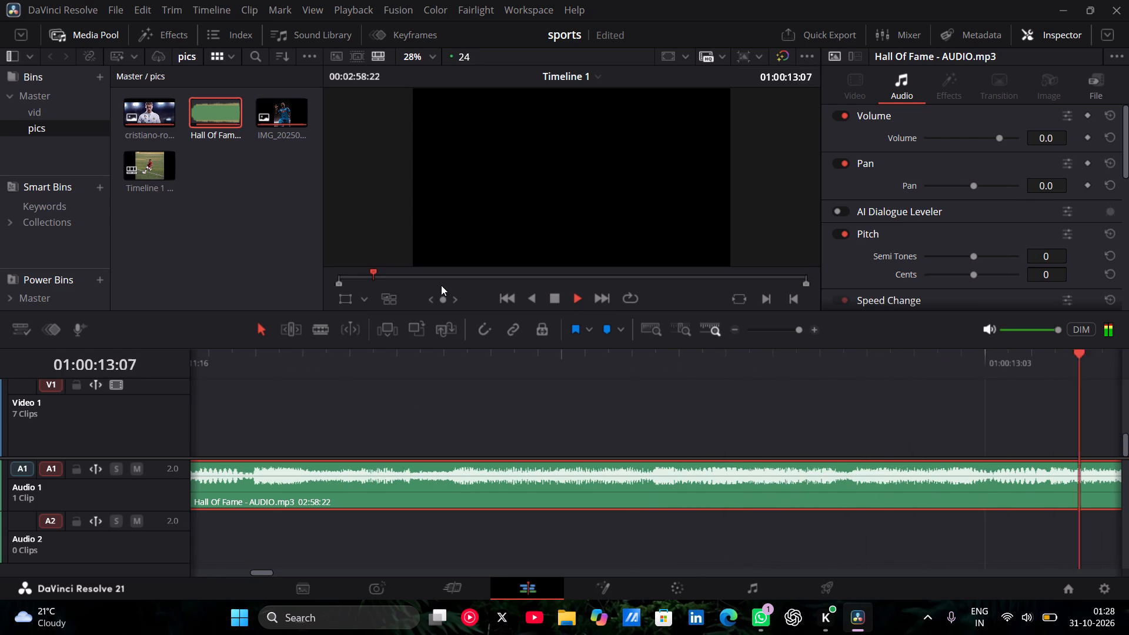
left_click(420, 303)
Play the edit from the very start through the GOAT VIRAT title to check the music against the clips.
scroll(379, 390, "right", 3)
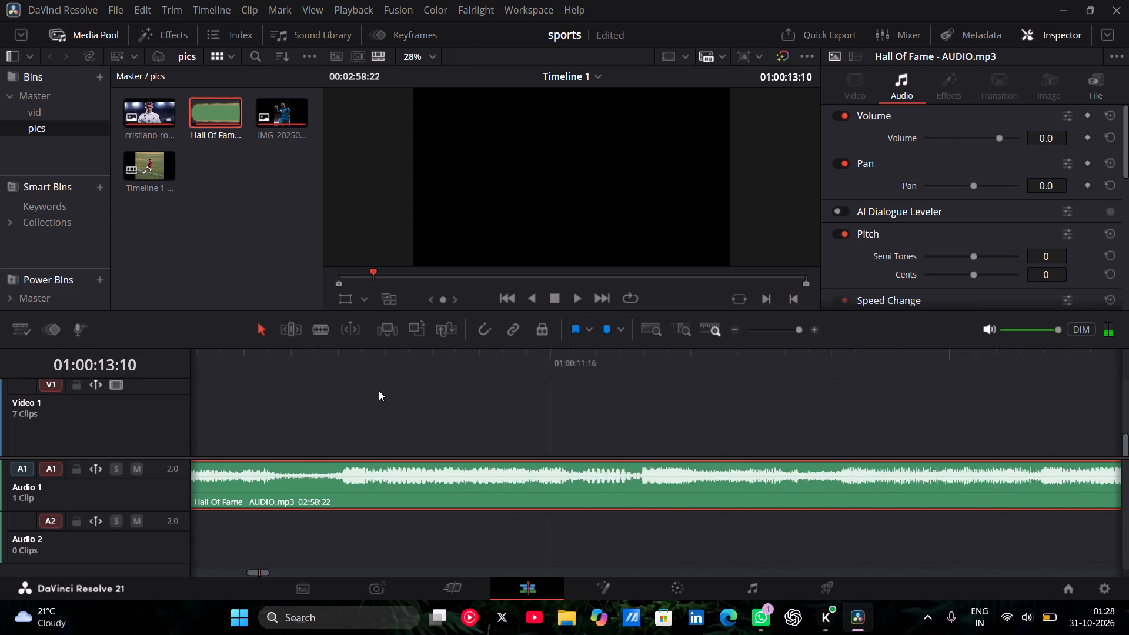
scroll(379, 390, "right", 20)
scroll(379, 390, "right", 1)
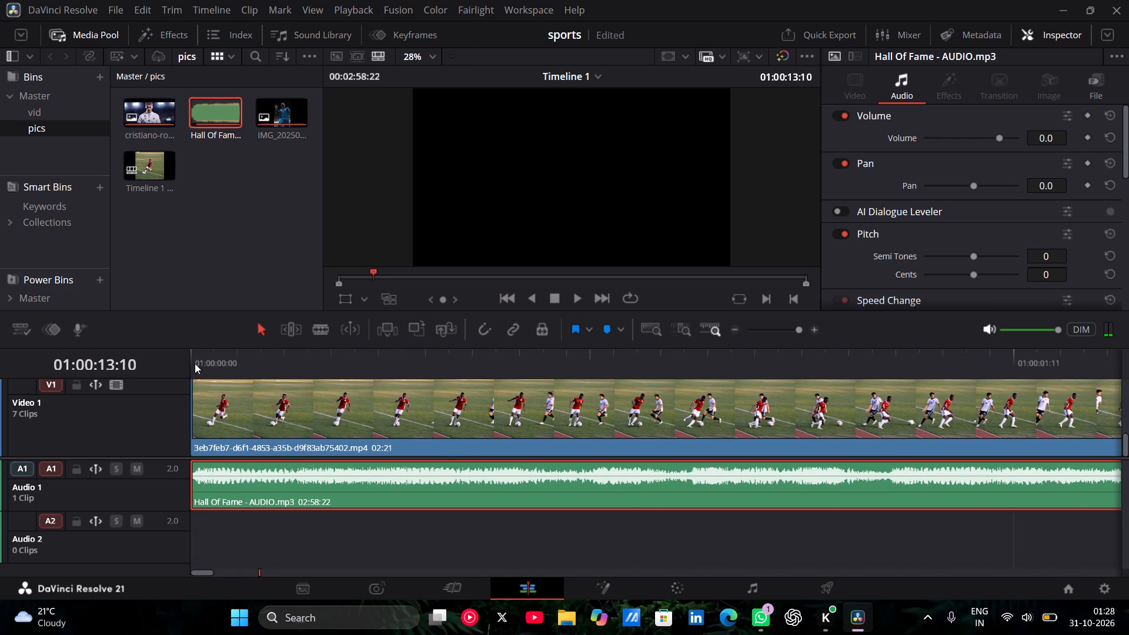
left_click(193, 352)
key("space")
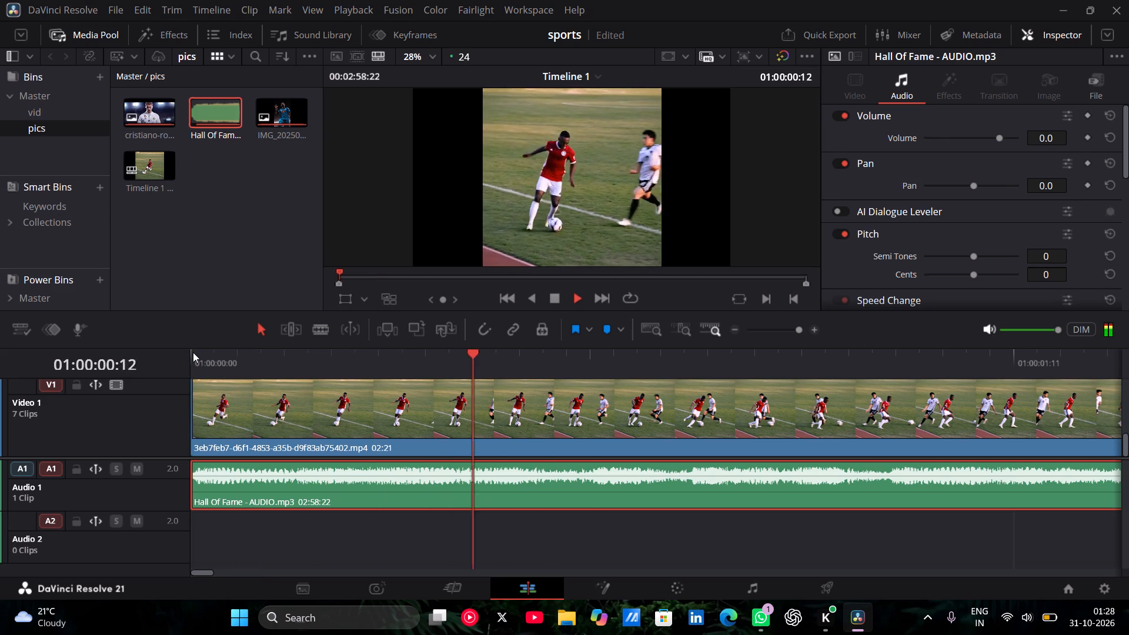
key("space")
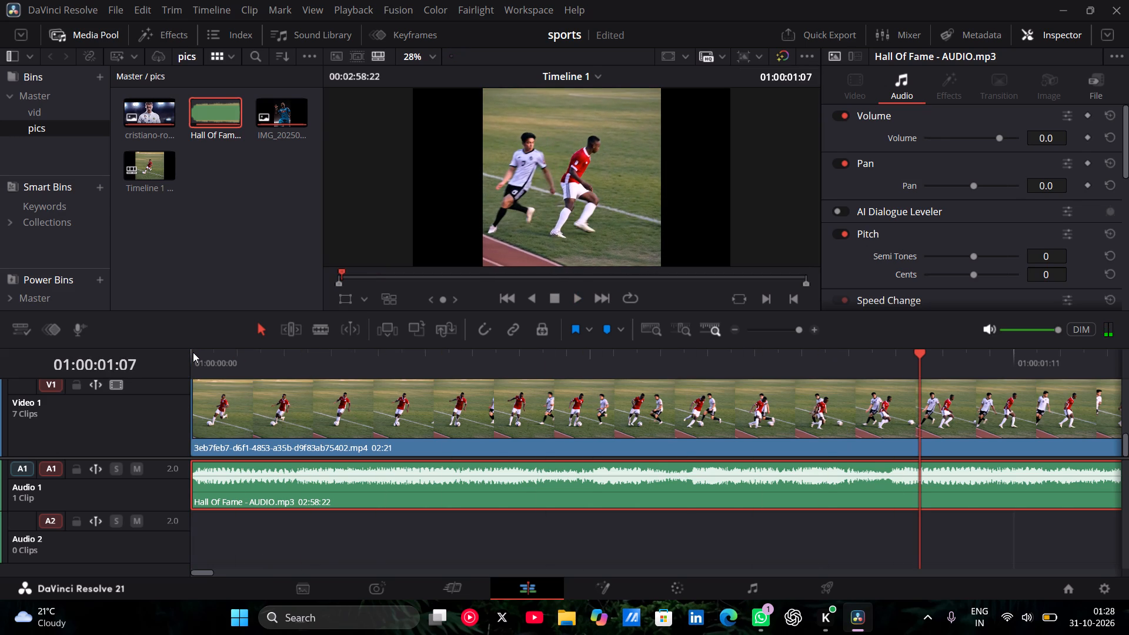
key("space")
key("space")
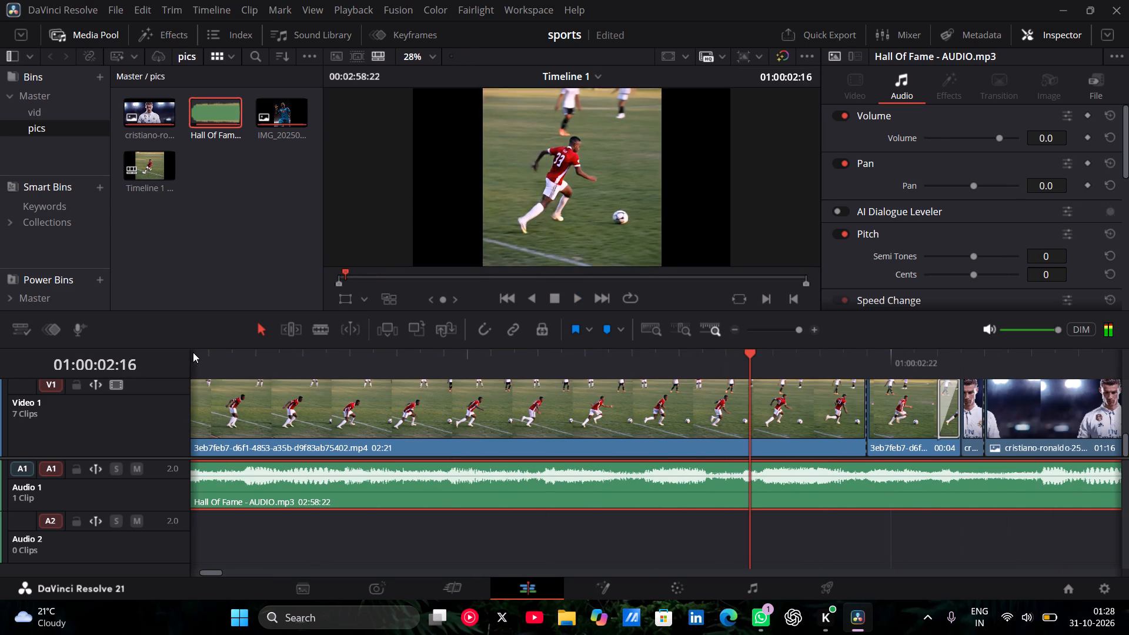
key("space")
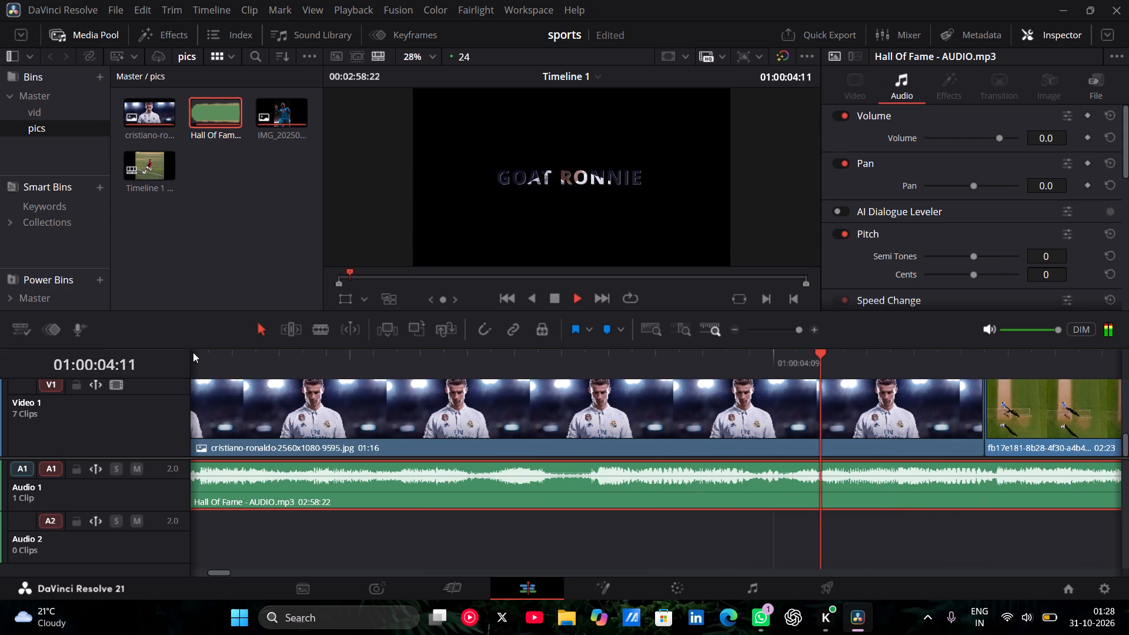
key("space")
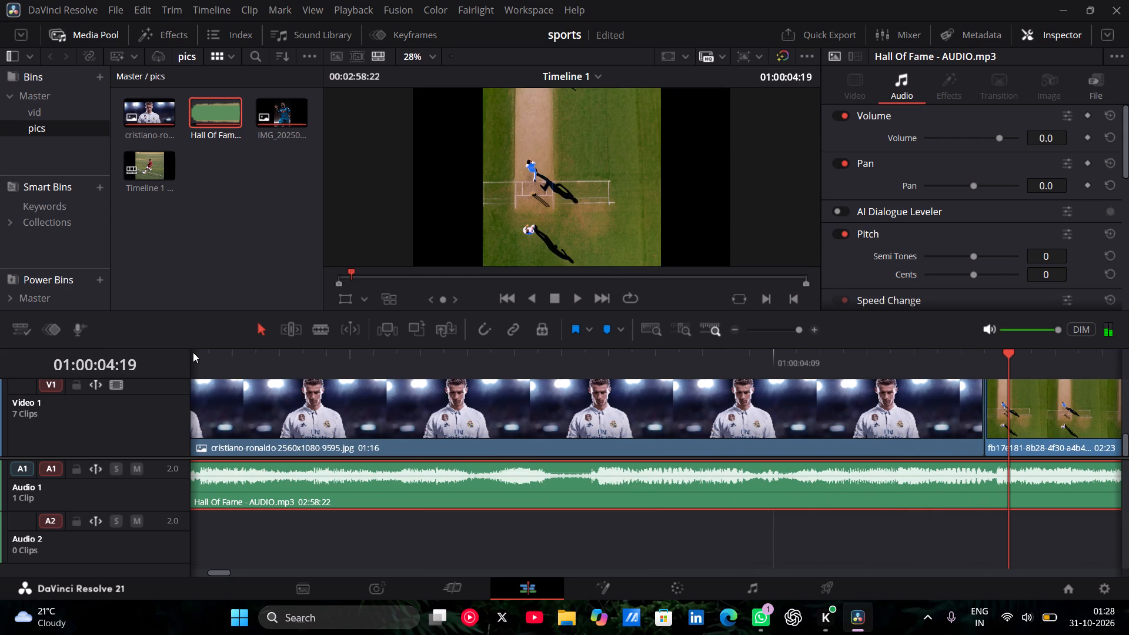
key("space")
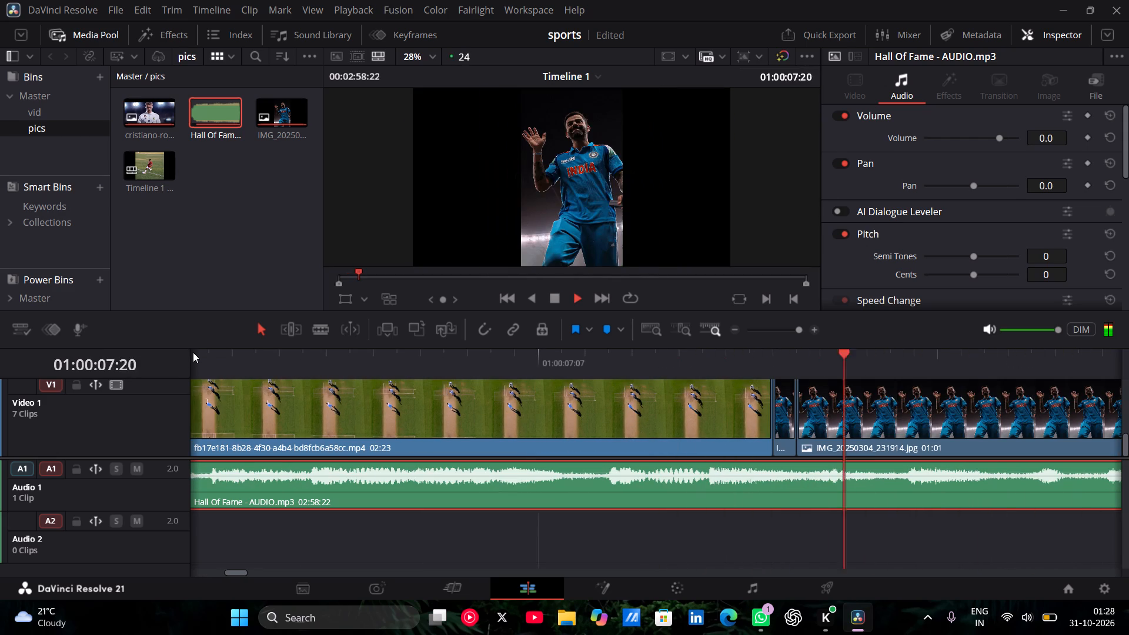
key("space")
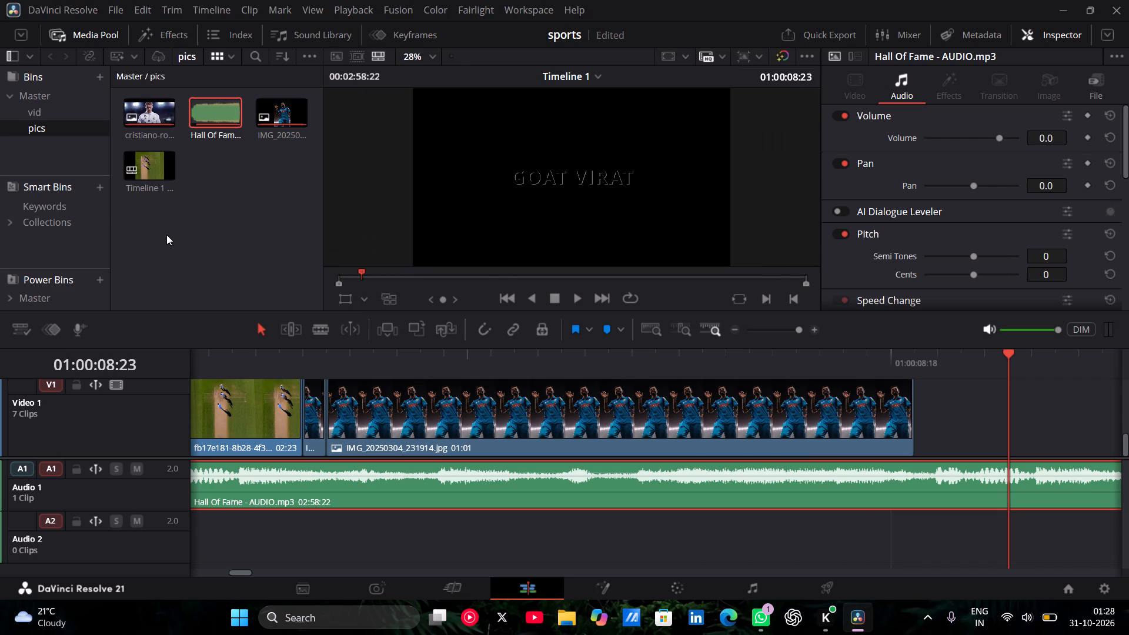
Place the basketball clip 0eea4809 from the vid bin on Video 1 after the Virat photo, starting at about 01:00:08:22.
left_click(39, 108)
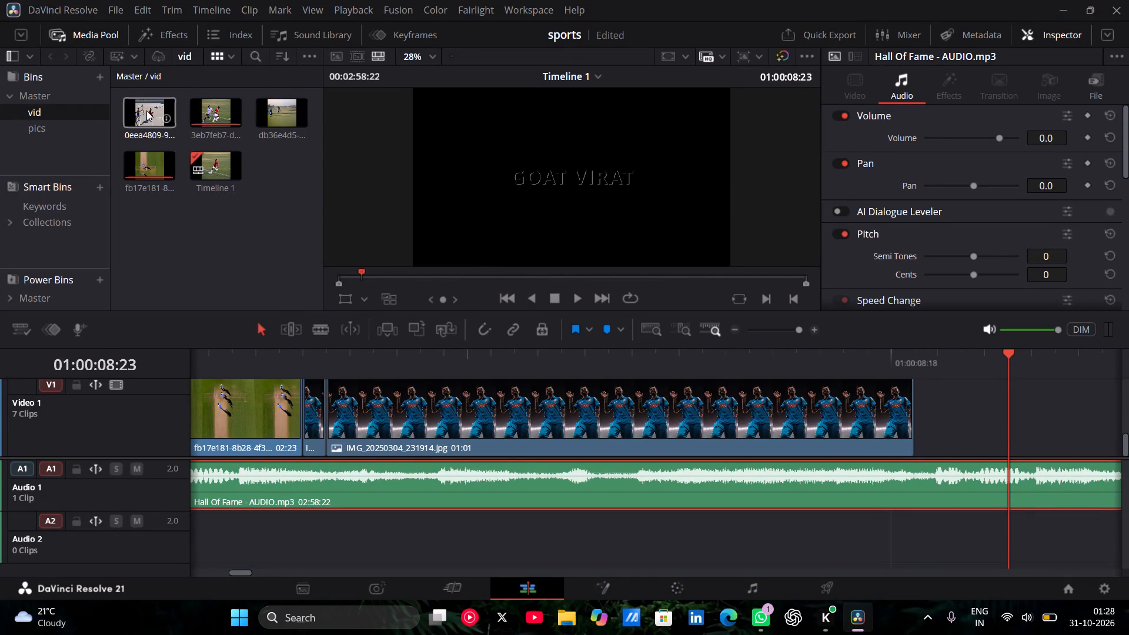
left_click_drag(146, 111, 761, 278)
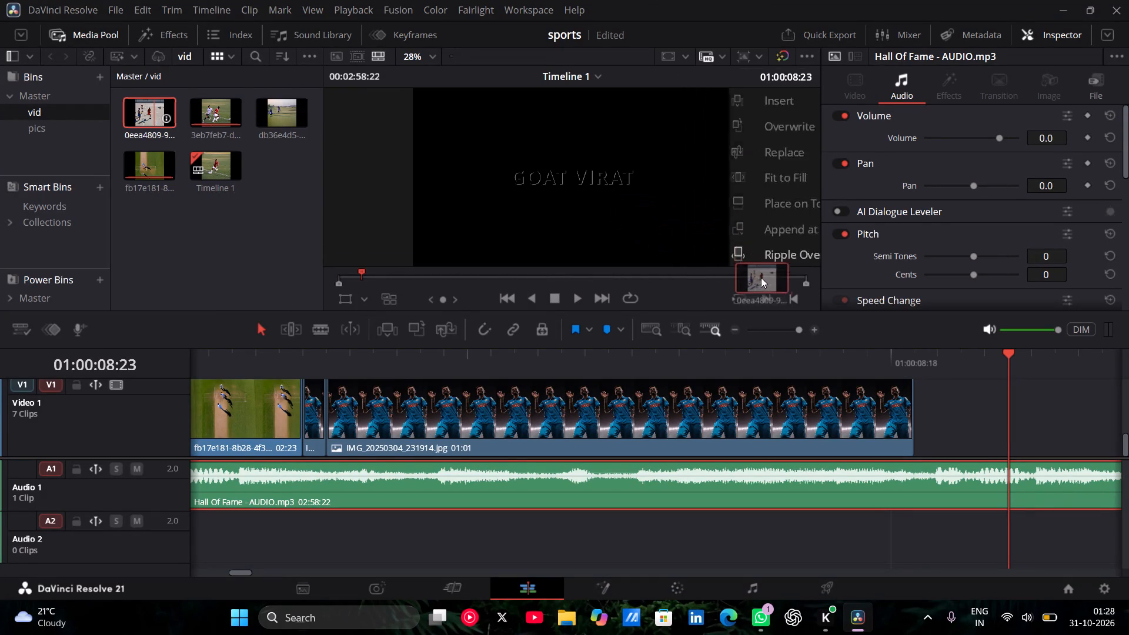
left_click_drag(761, 278, 910, 383)
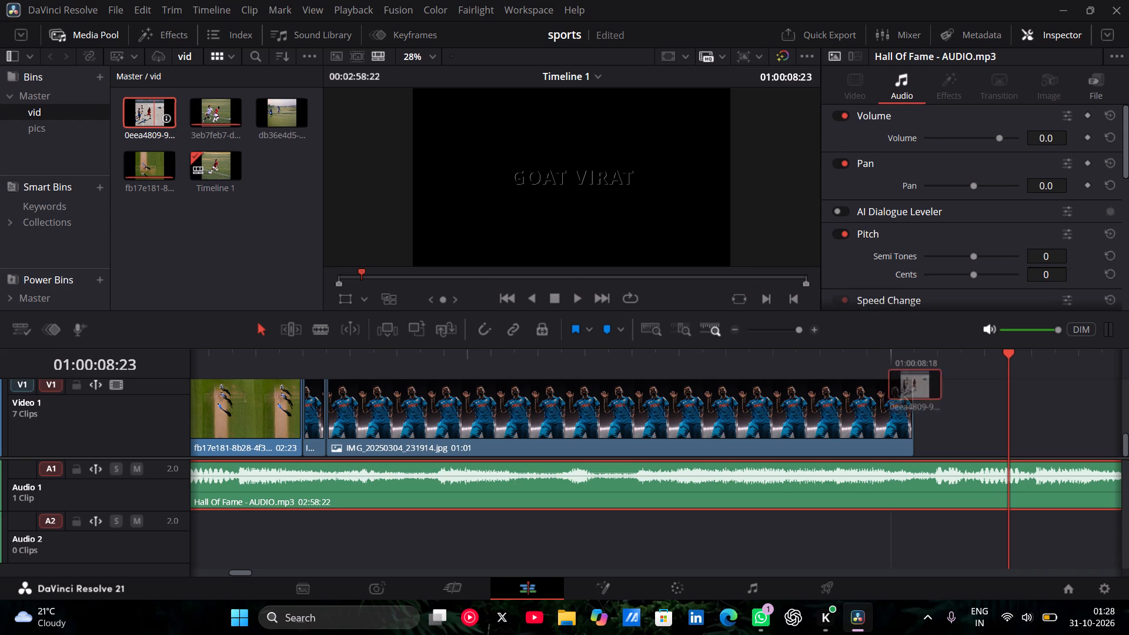
left_click_drag(910, 383, 1007, 482)
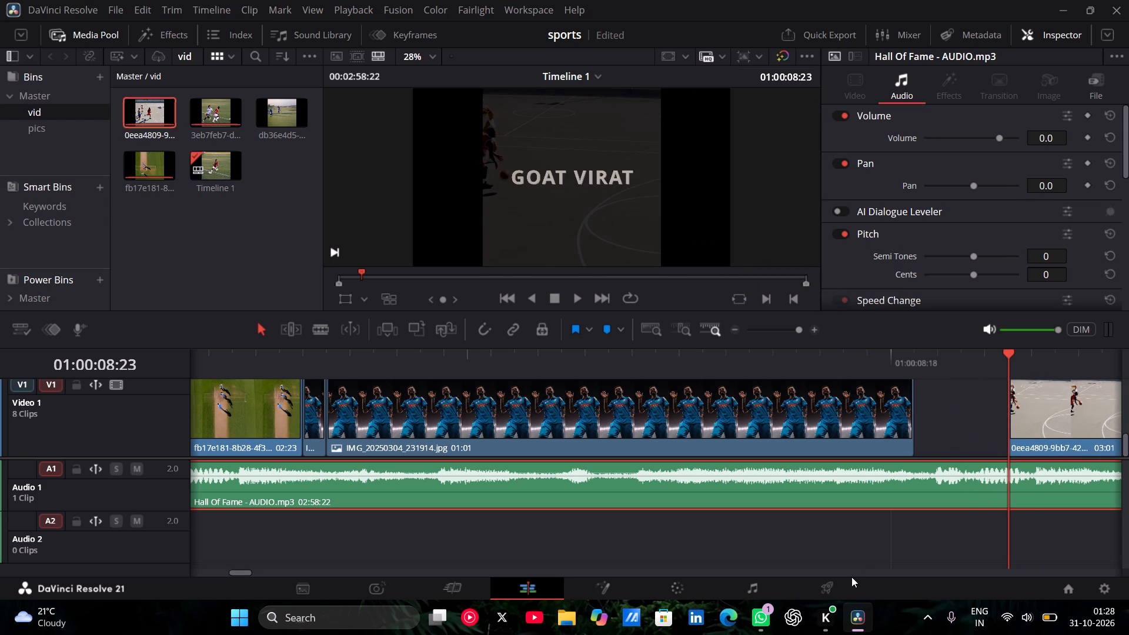
scroll(842, 559, "left", 2)
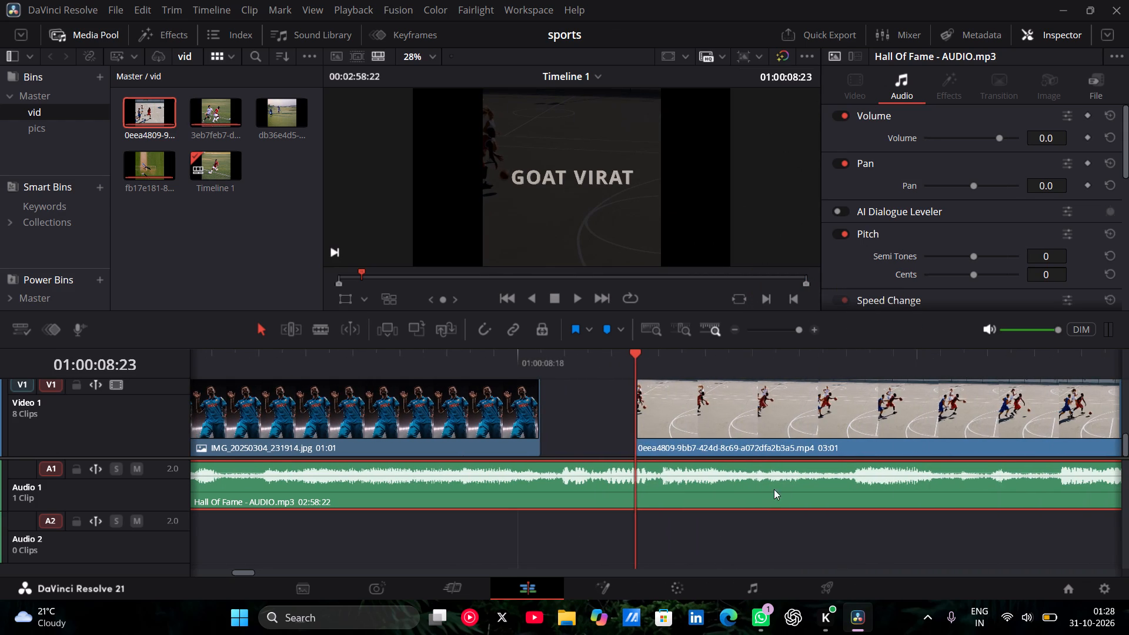
left_click_drag(714, 439, 689, 440)
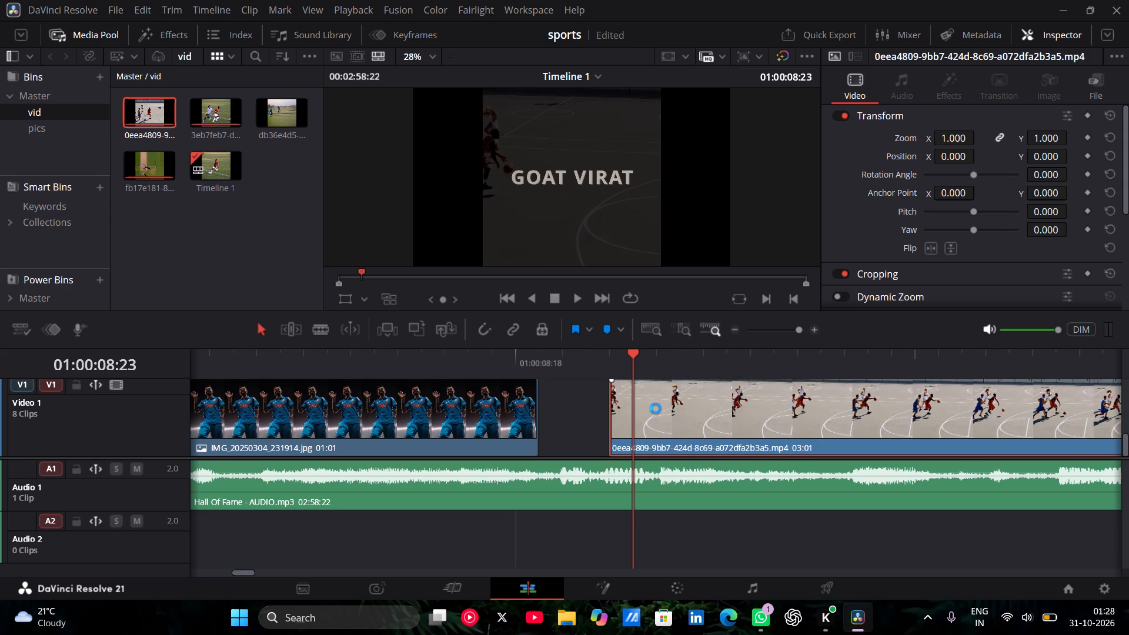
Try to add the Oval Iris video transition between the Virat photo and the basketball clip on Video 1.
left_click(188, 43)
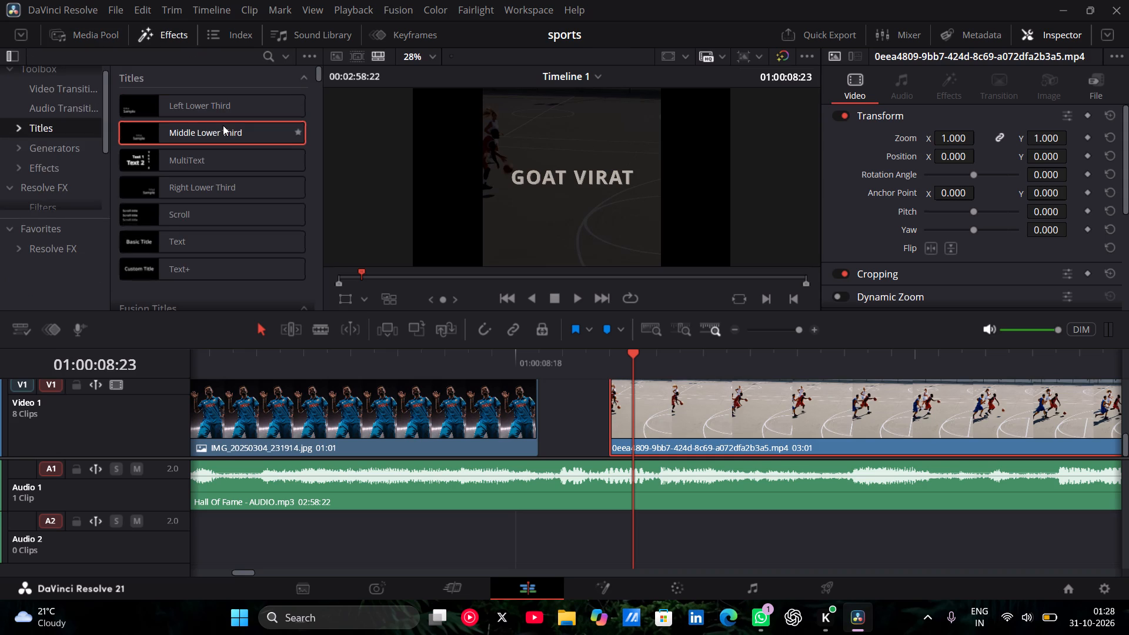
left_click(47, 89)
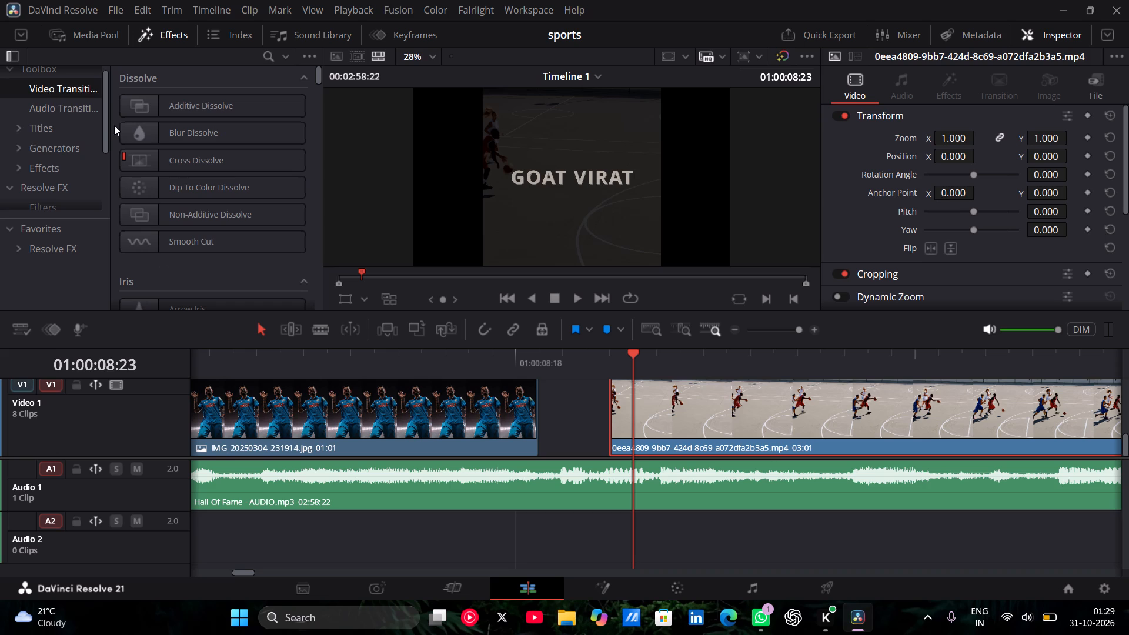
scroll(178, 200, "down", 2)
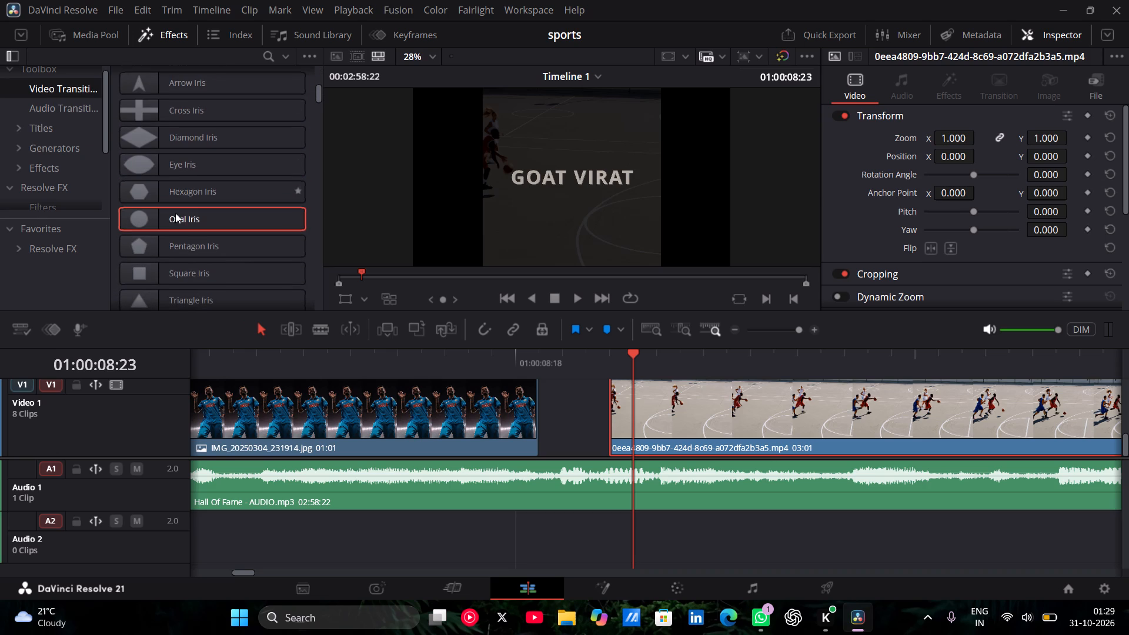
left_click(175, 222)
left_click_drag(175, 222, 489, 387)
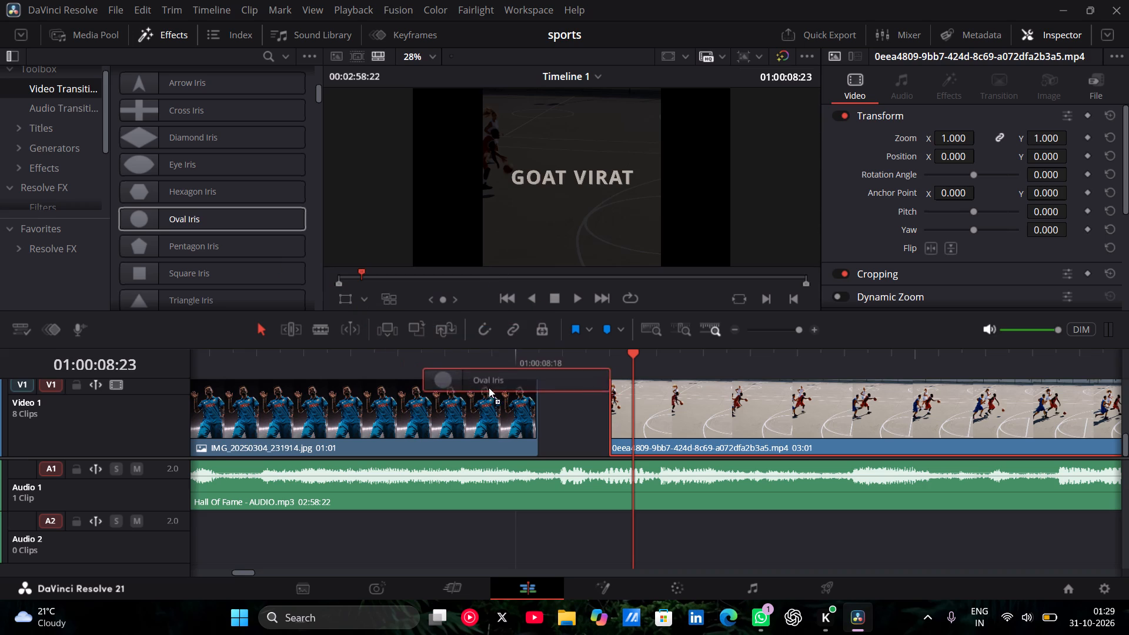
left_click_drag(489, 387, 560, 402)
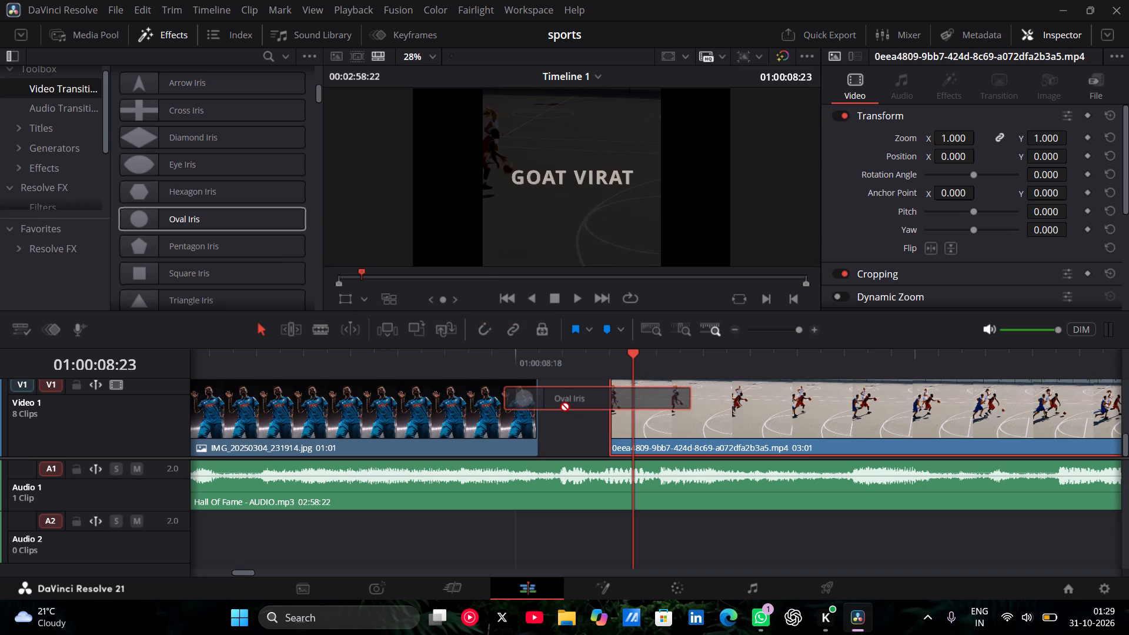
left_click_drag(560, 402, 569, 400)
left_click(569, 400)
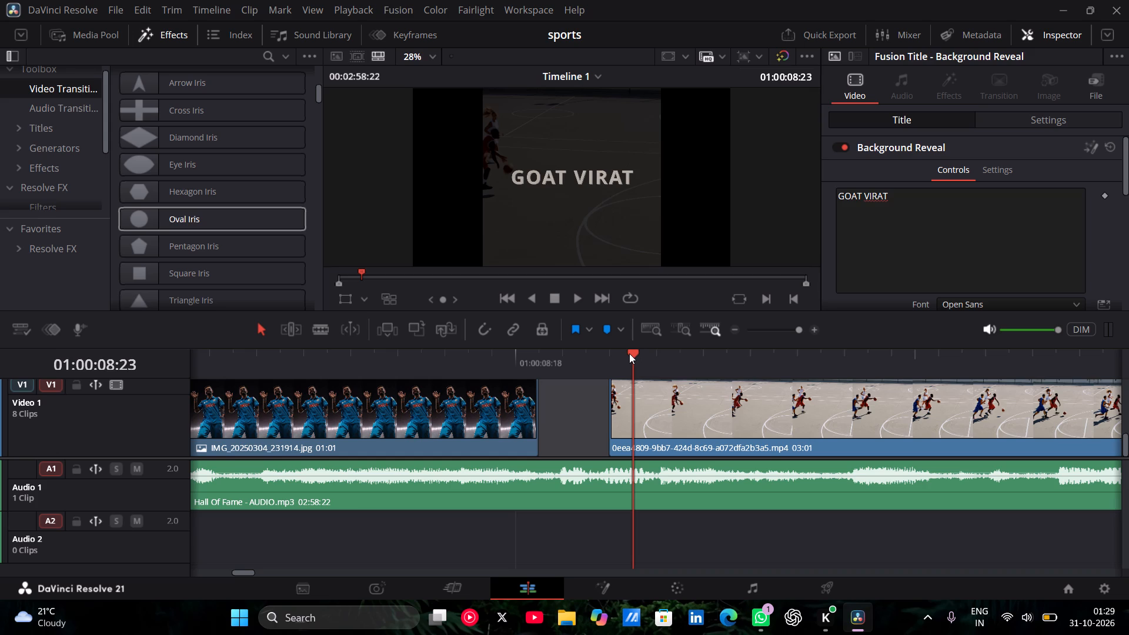
Review the passage from the end of the Virat photo across the gap into the basketball clip.
left_click_drag(629, 353, 609, 353)
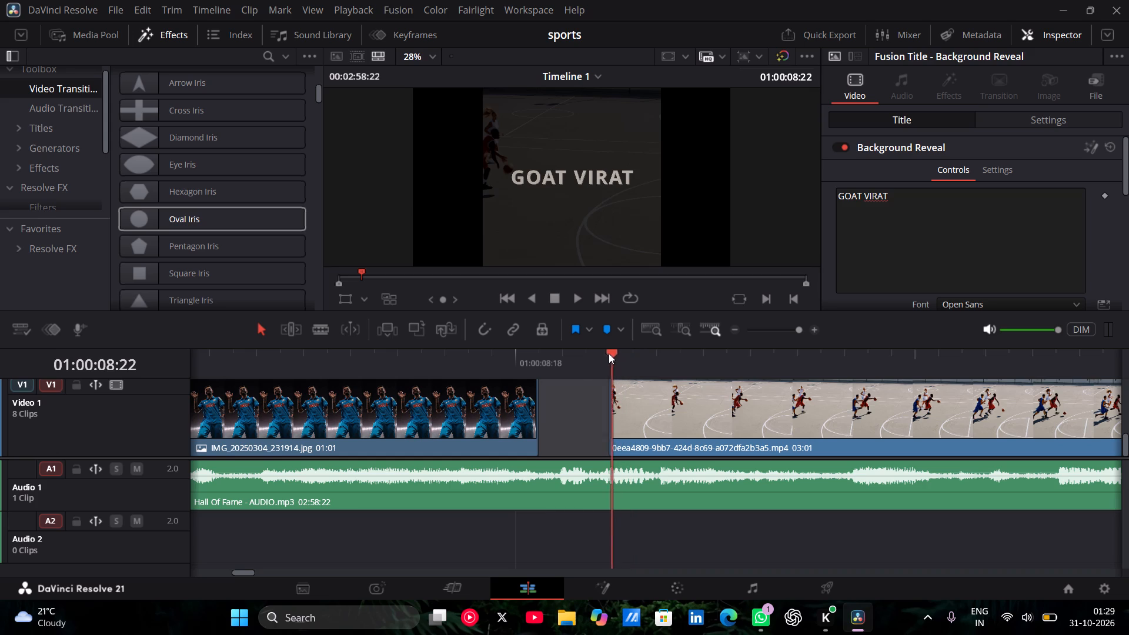
left_click_drag(609, 353, 541, 354)
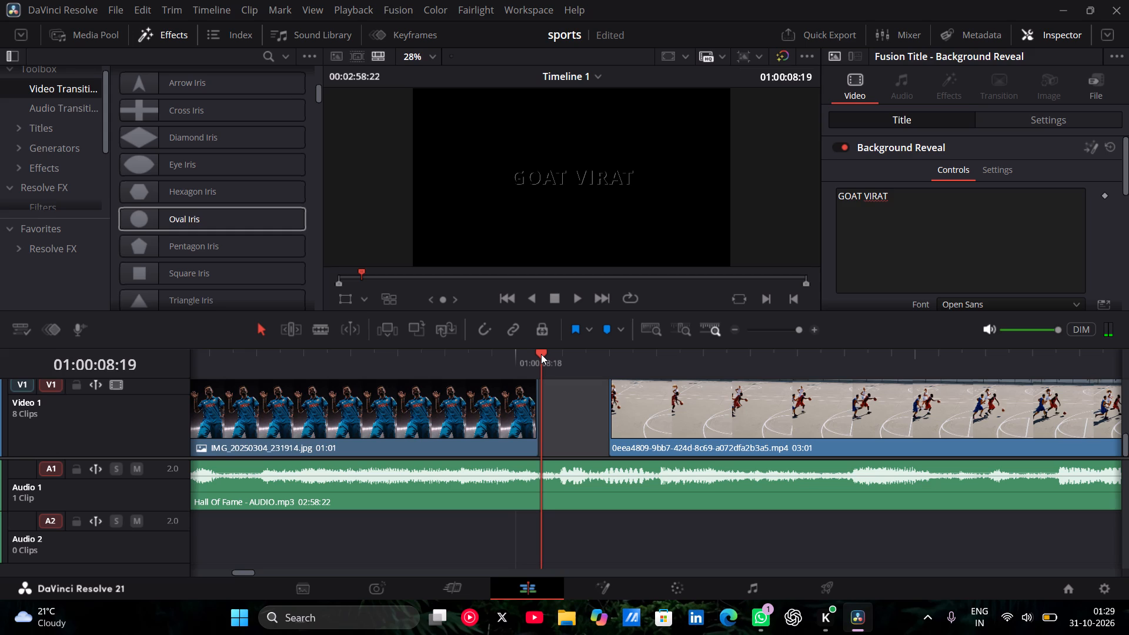
left_click_drag(540, 360, 527, 360)
key("space")
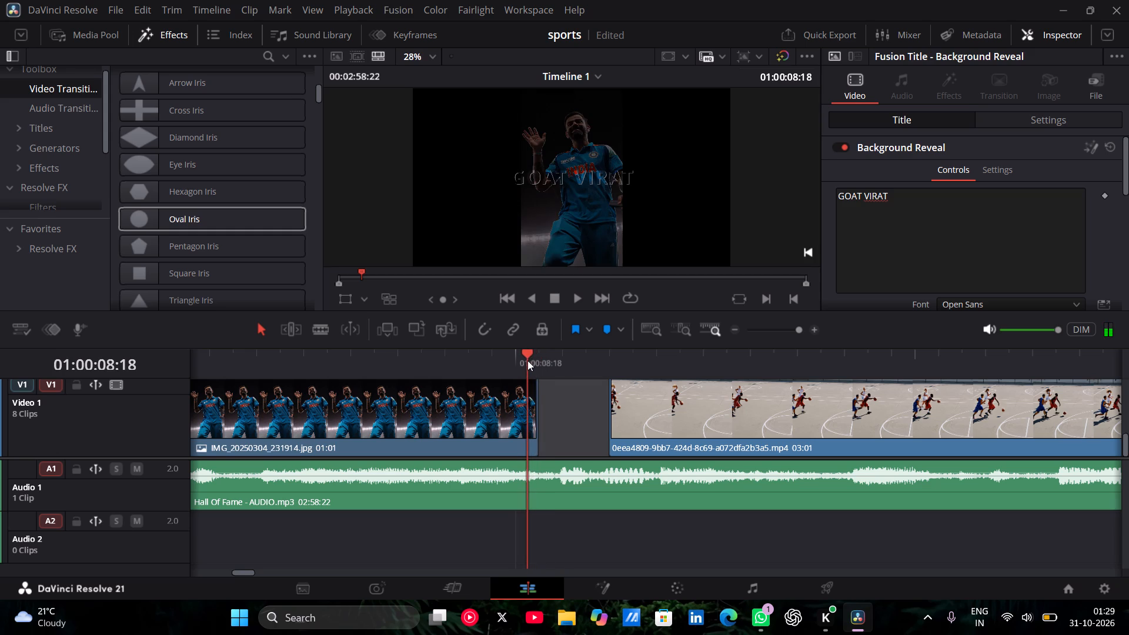
key("space")
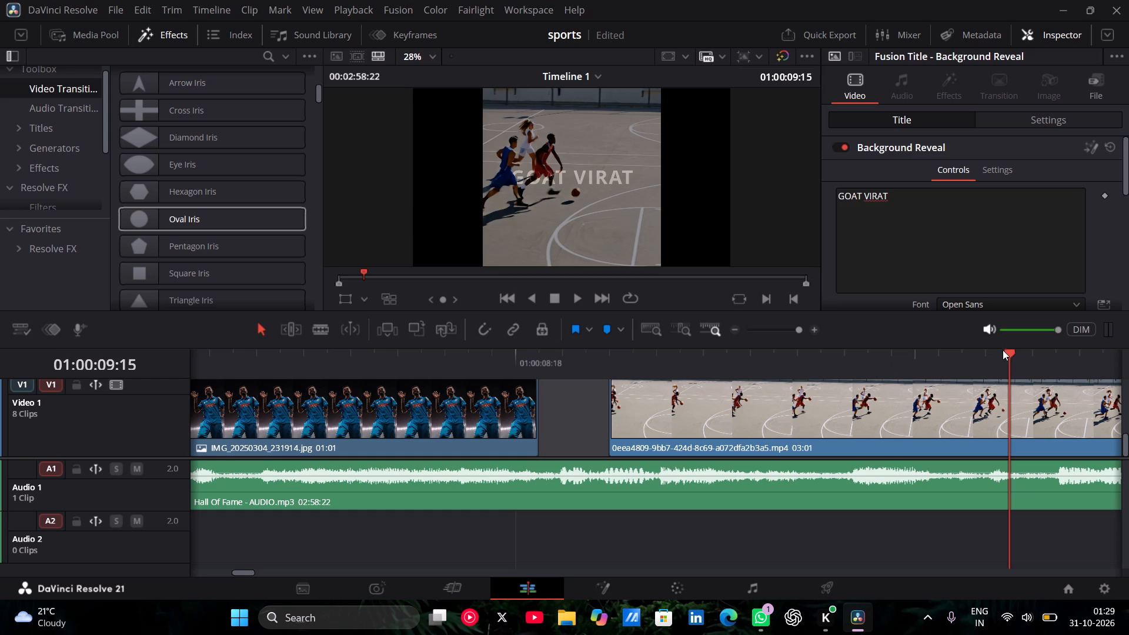
left_click_drag(1007, 349, 647, 377)
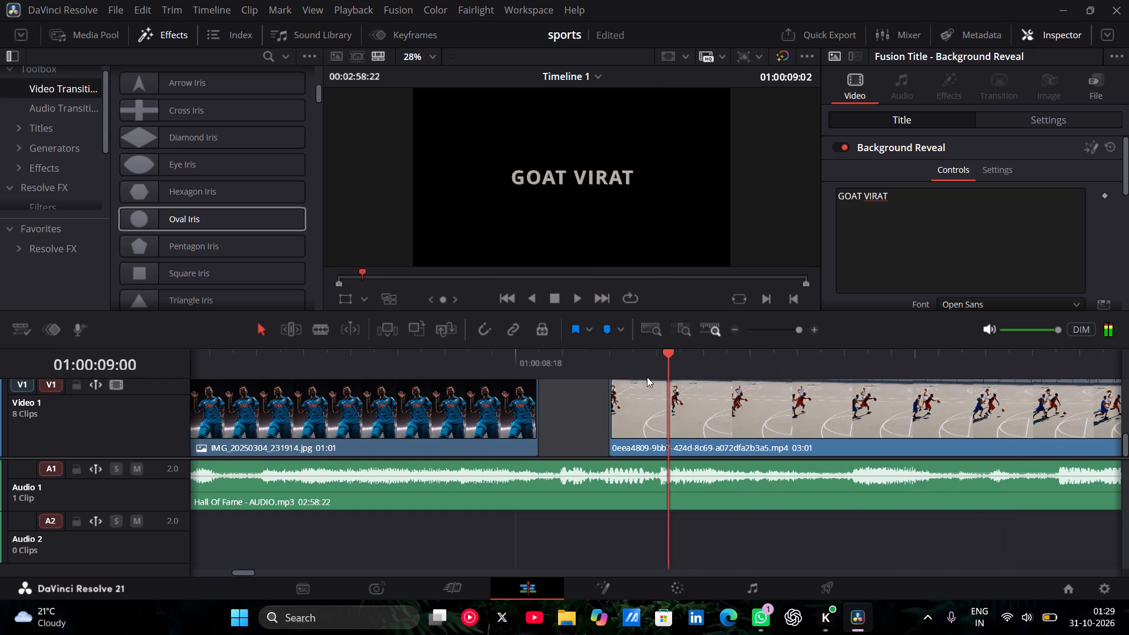
left_click_drag(647, 377, 487, 376)
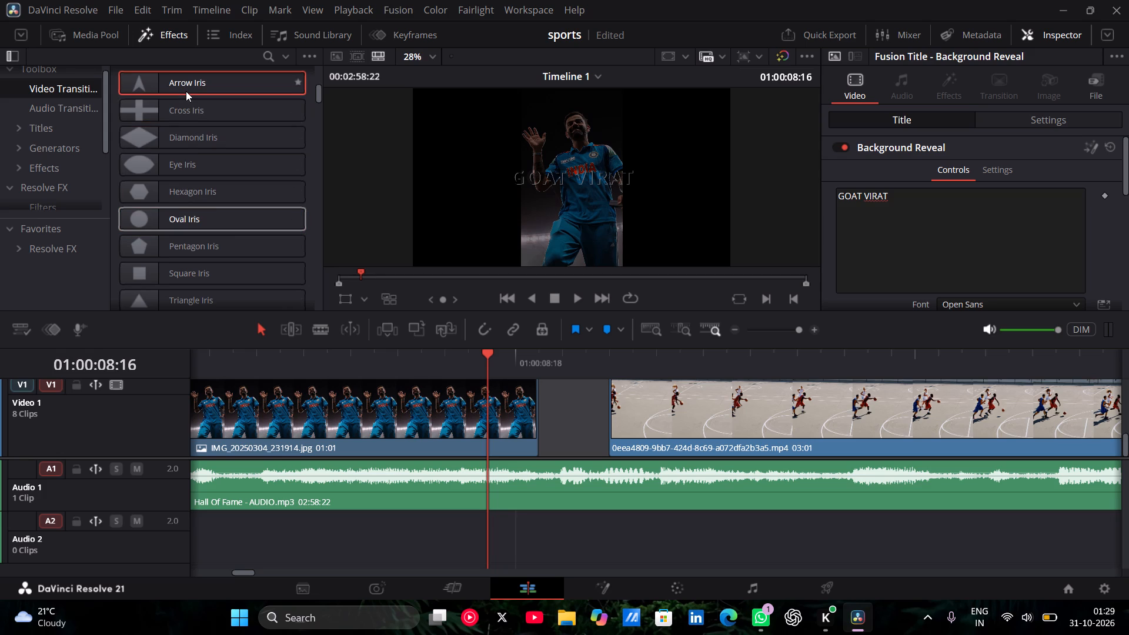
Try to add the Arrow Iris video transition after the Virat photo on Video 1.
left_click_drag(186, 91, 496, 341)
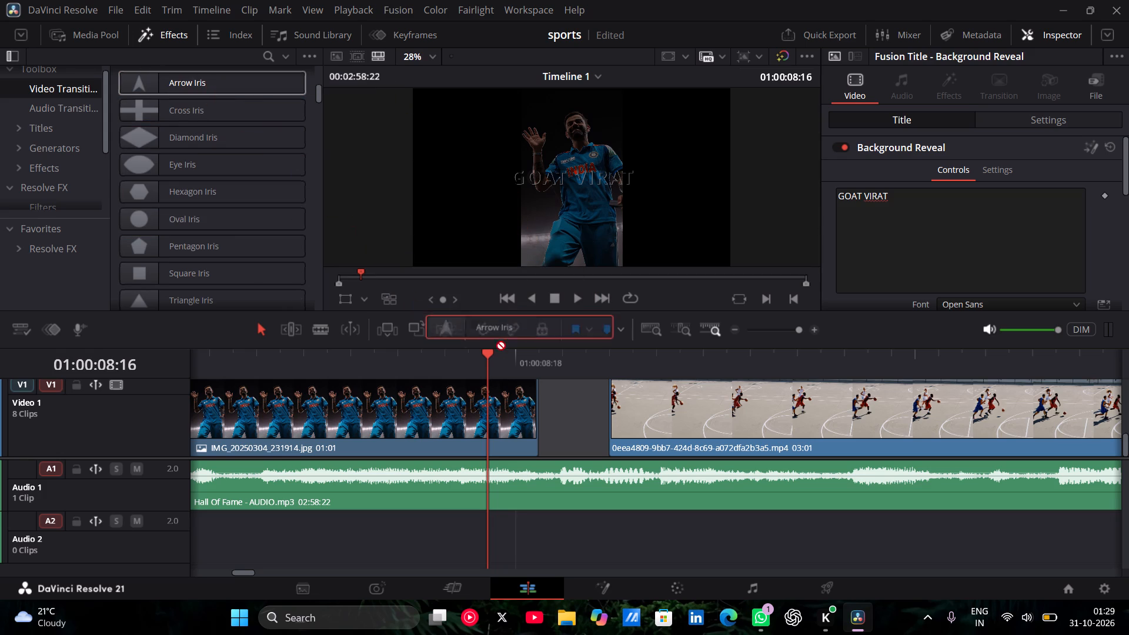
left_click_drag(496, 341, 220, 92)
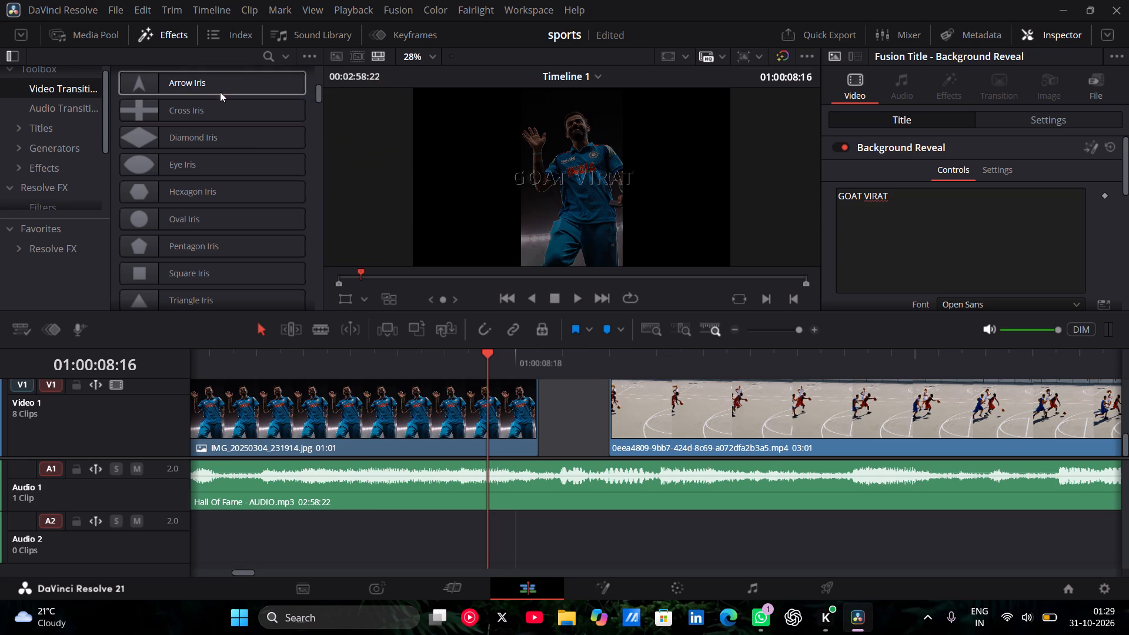
Move the basketball clip on Video 1 two frames later, widening the gap after the Virat photo.
left_click(660, 412)
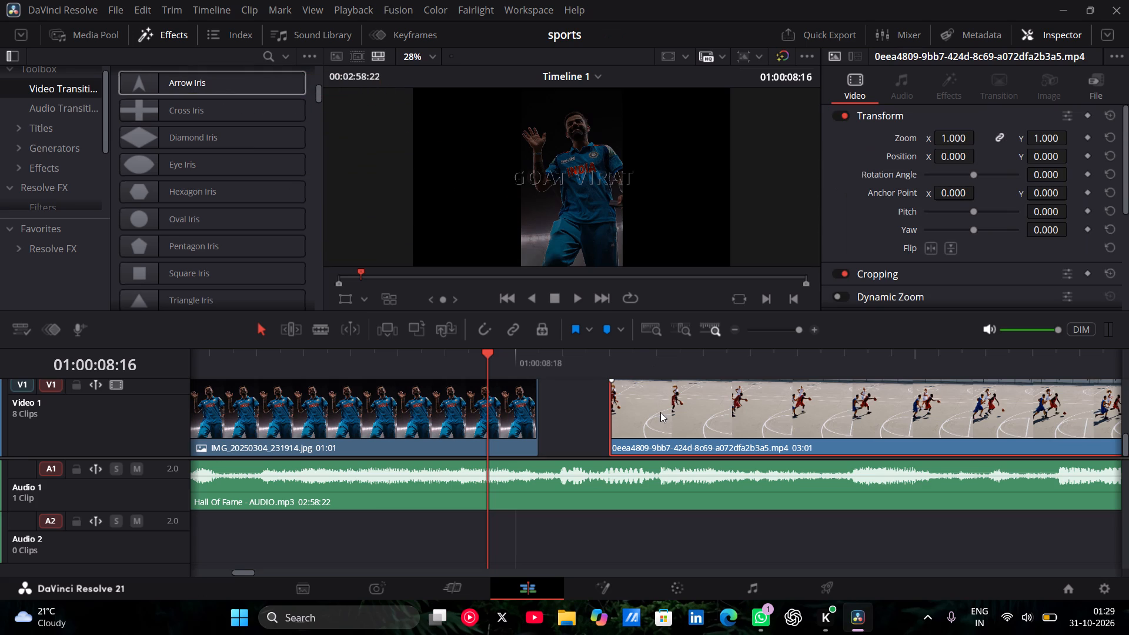
left_click_drag(660, 412, 711, 413)
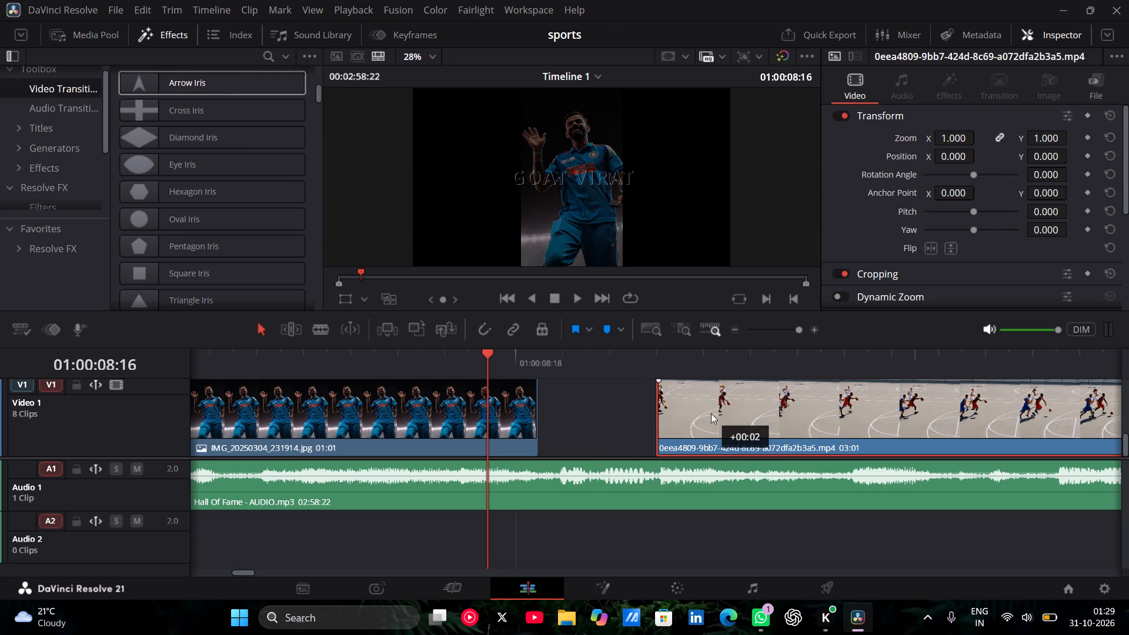
left_click_drag(711, 413, 715, 413)
left_click_drag(715, 413, 723, 416)
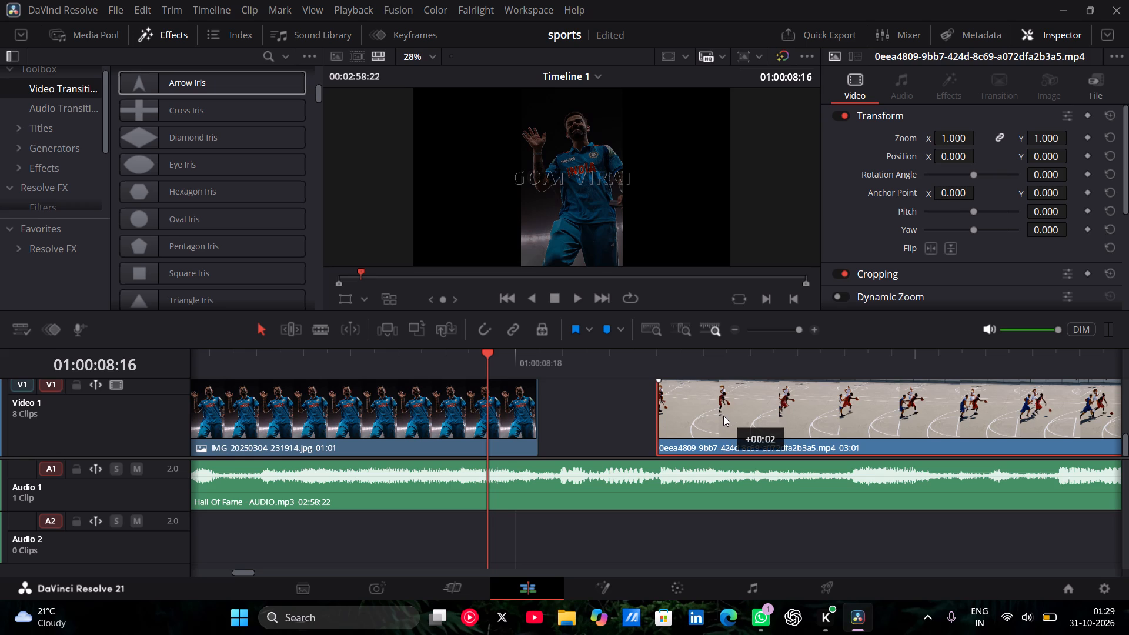
left_click_drag(723, 416, 722, 416)
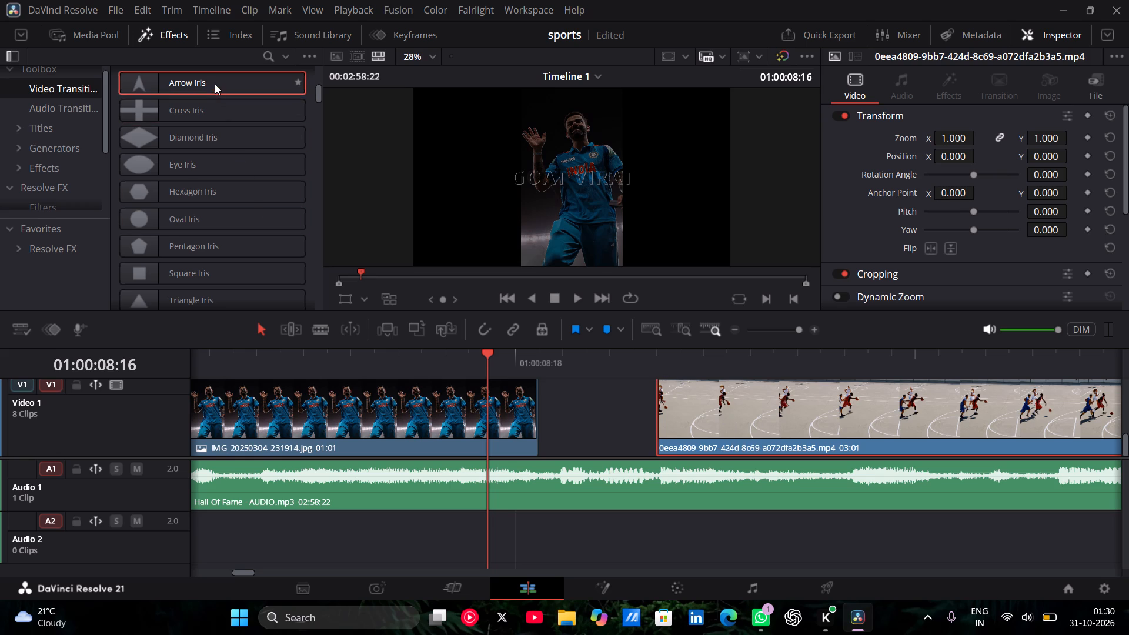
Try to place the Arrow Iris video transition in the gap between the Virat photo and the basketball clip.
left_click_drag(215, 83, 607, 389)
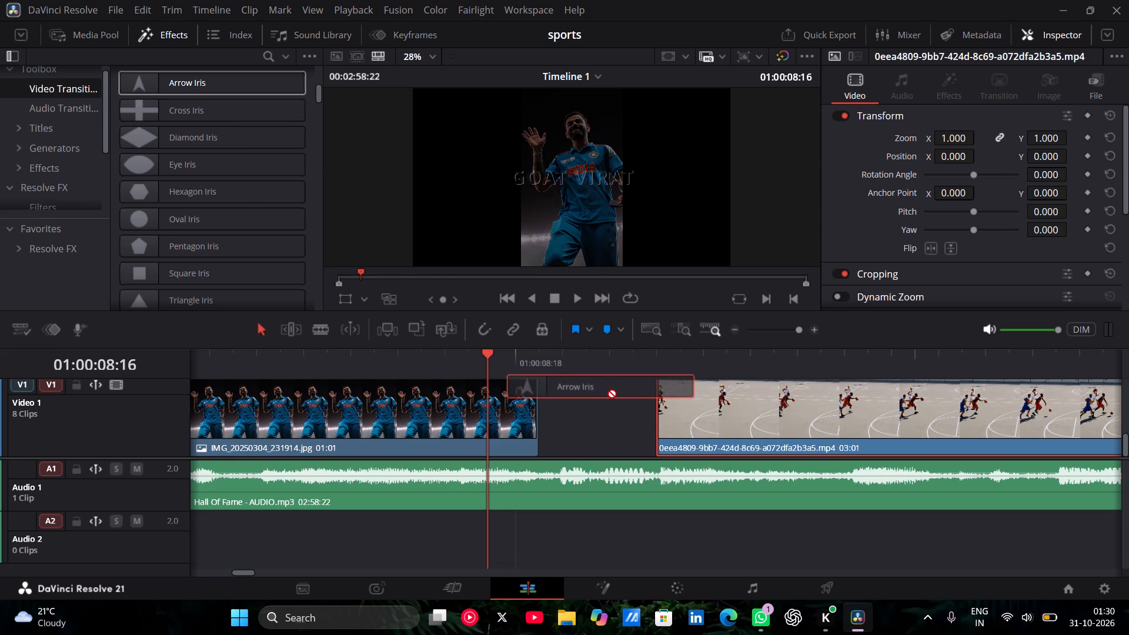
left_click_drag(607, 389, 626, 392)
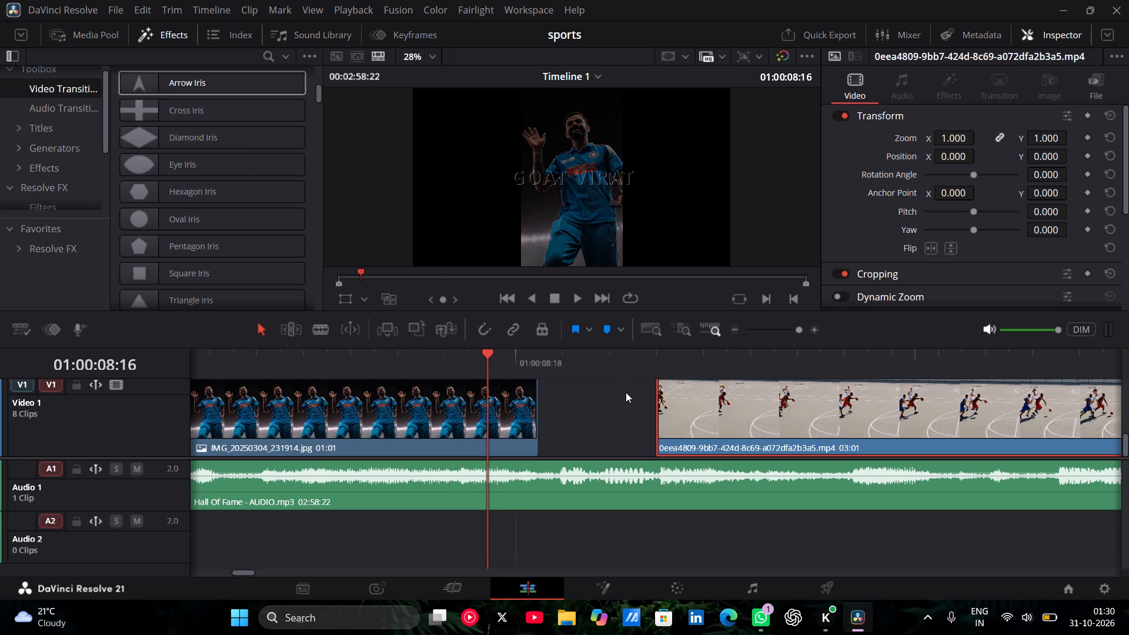
Play the edit from the end of the Virat photo through the whole basketball clip.
left_click(579, 293)
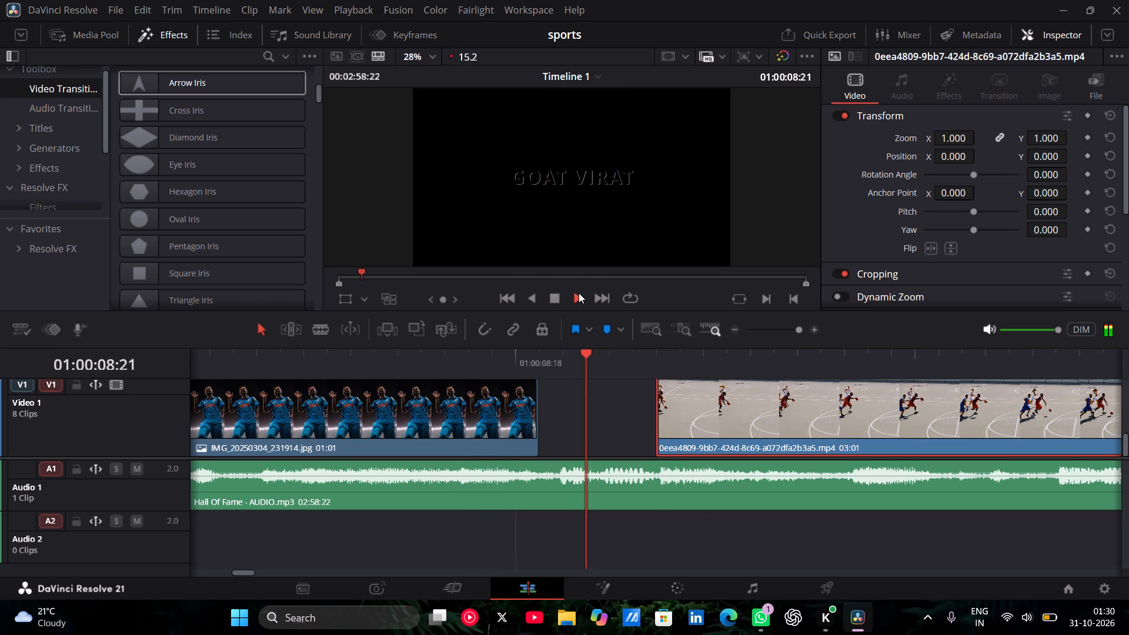
left_click(579, 293)
left_click(579, 293)
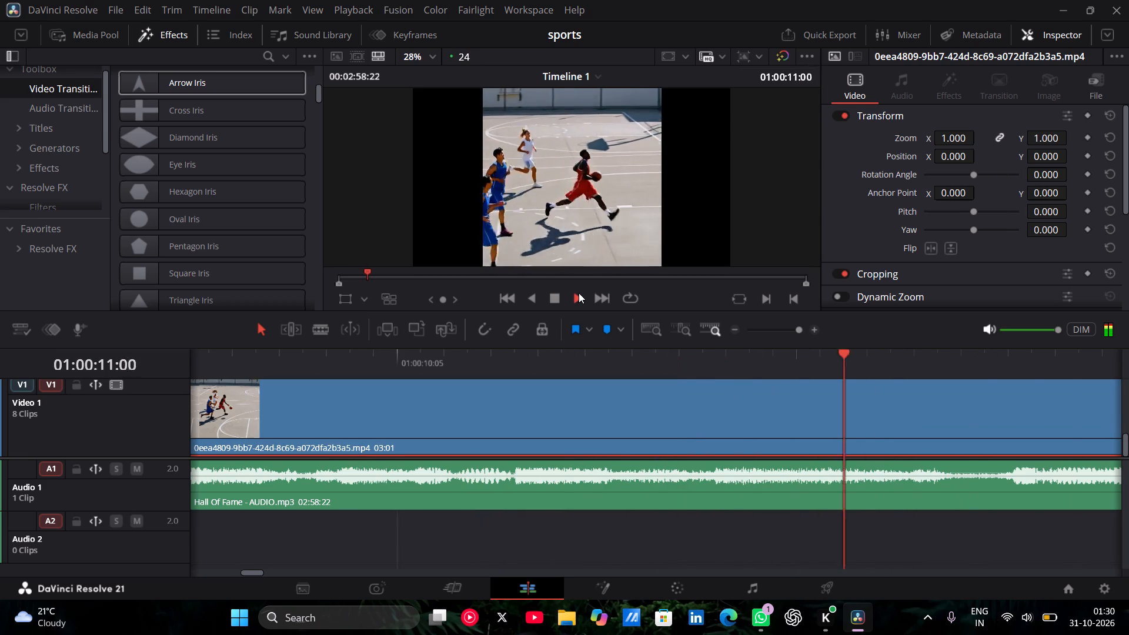
left_click(562, 295)
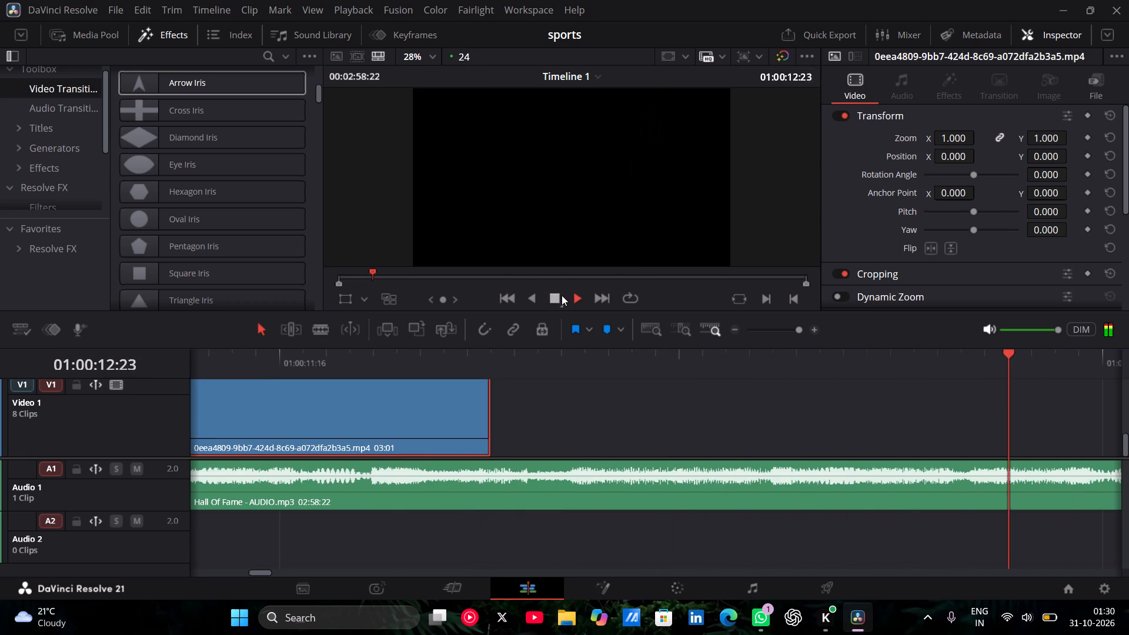
Park the playhead at the end of the basketball clip, at 01:00:12:00.
scroll(466, 431, "right", 8)
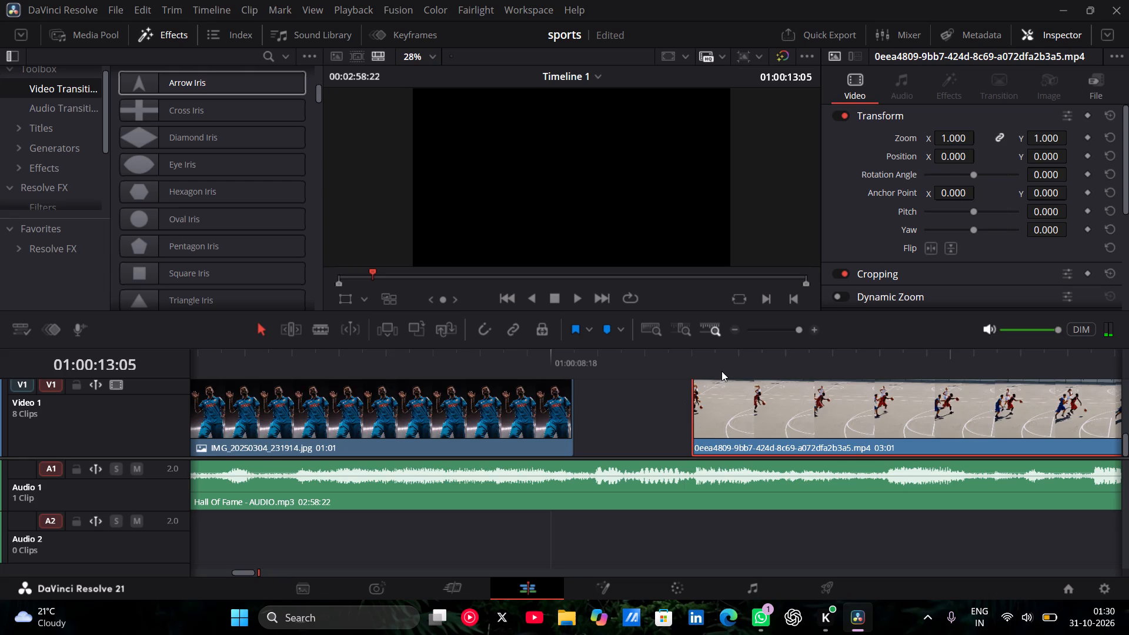
scroll(722, 371, "left", 6)
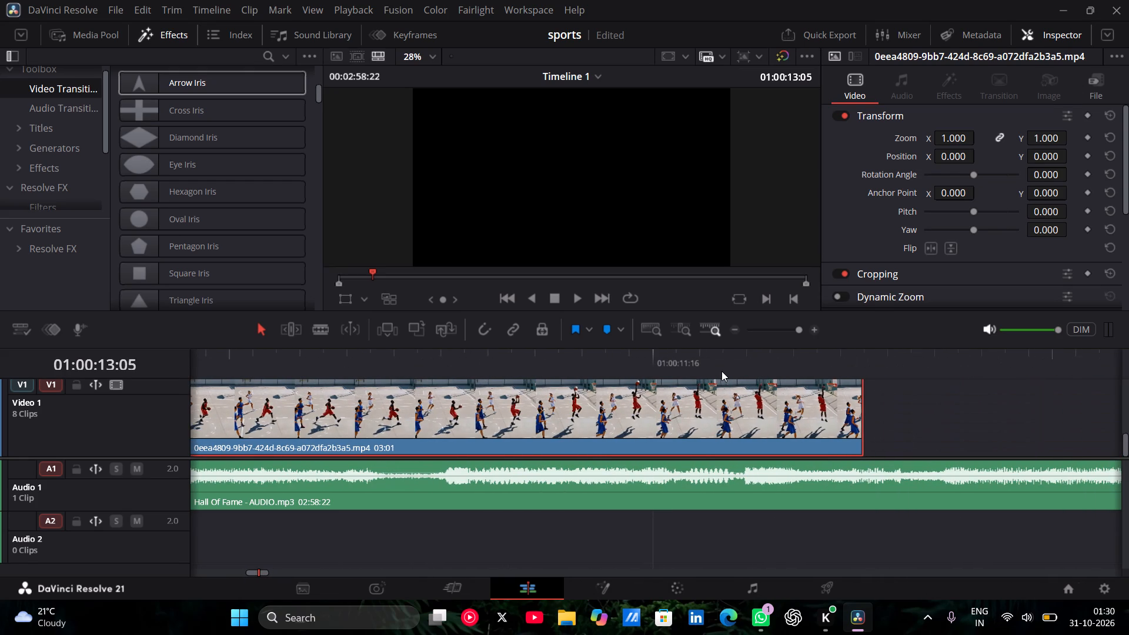
left_click(856, 373)
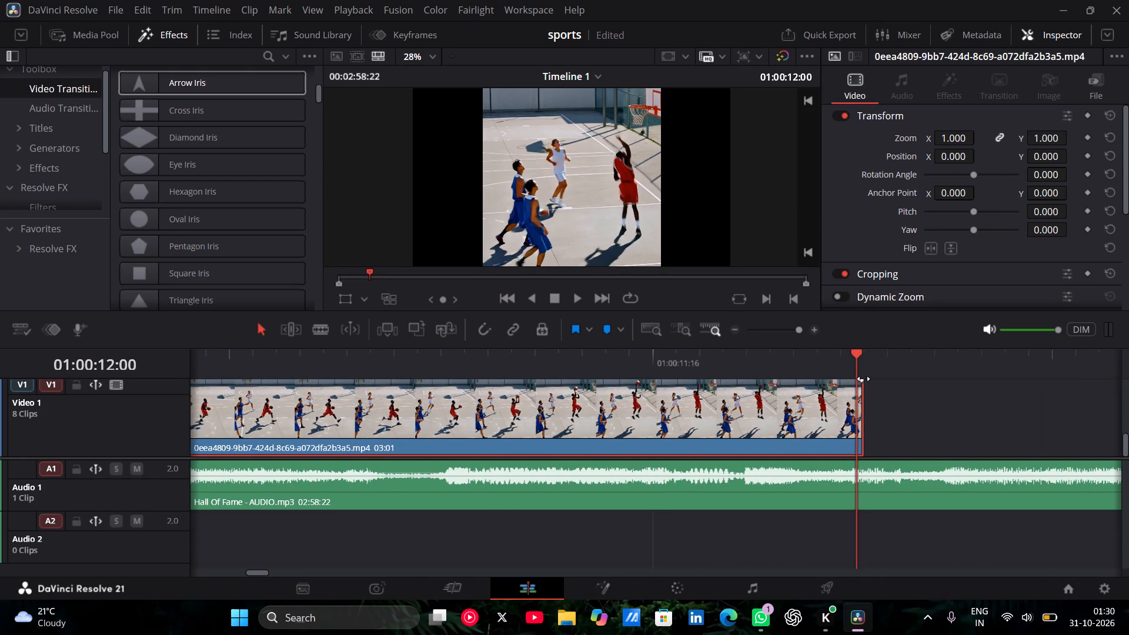
left_click(856, 353)
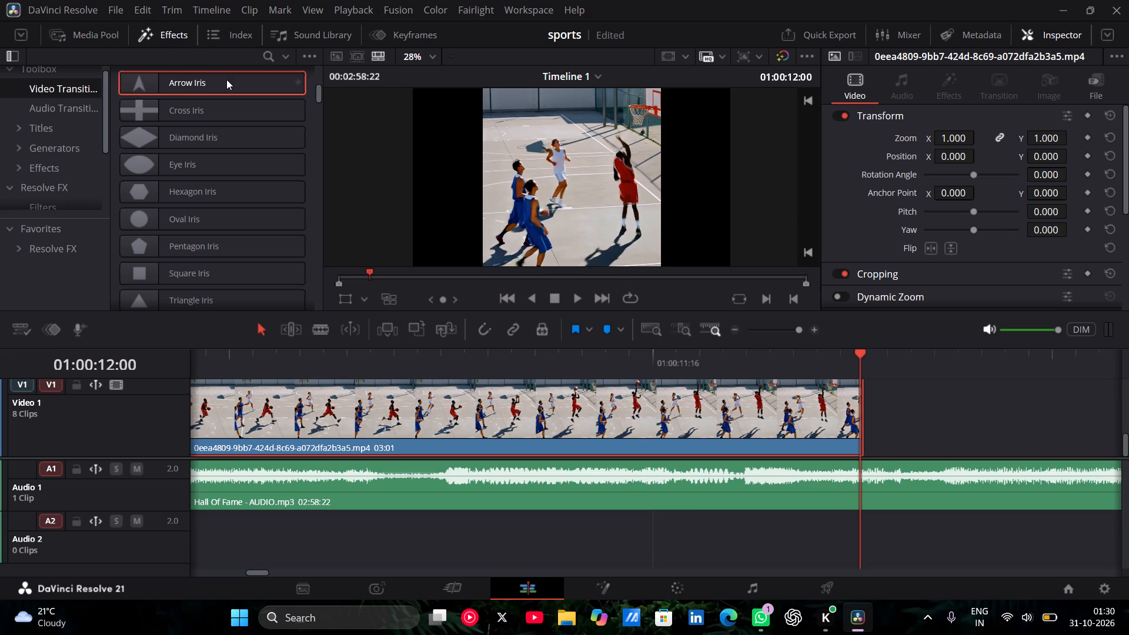
Place the Barrel Fusion title on Video 1 over the tail of the basketball clip, starting at about 01:00:11:04.
left_click(166, 39)
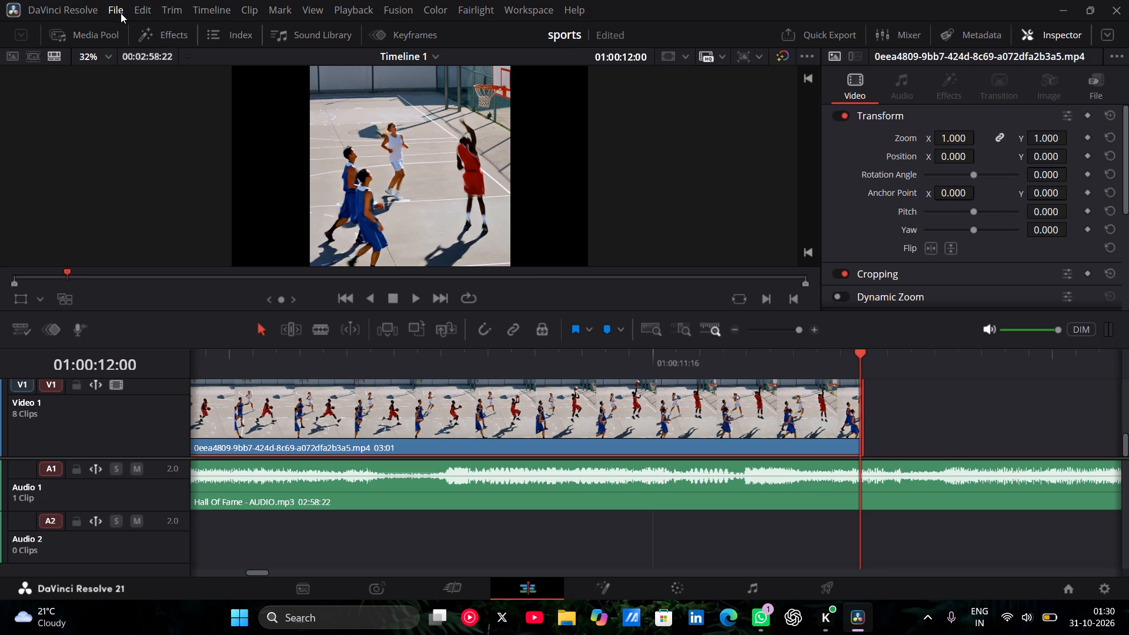
left_click(139, 25)
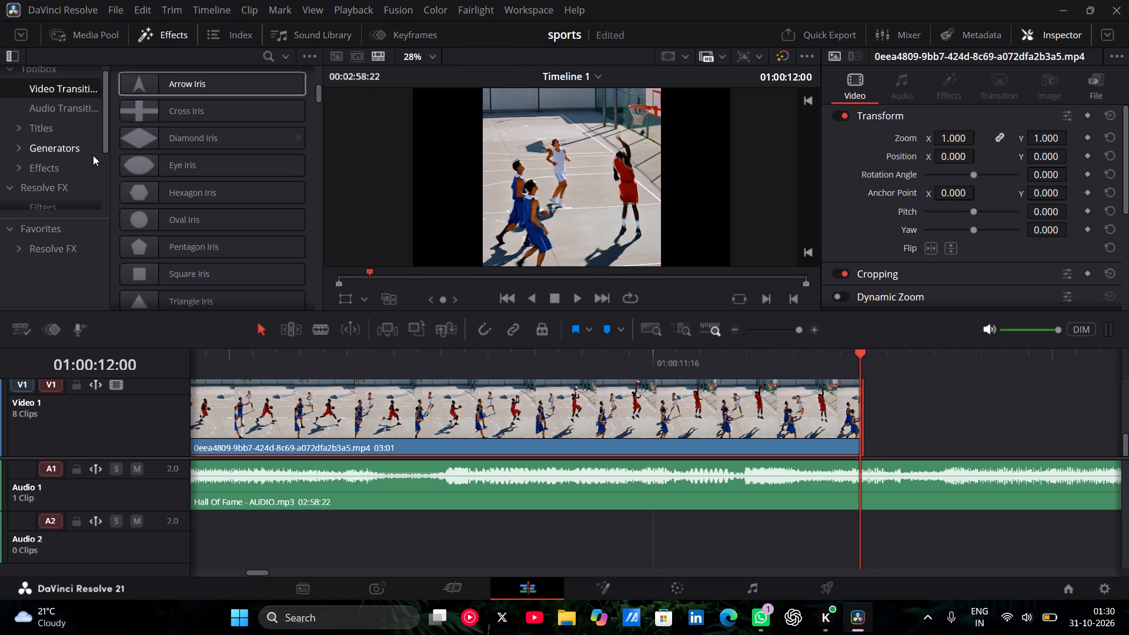
left_click(53, 115)
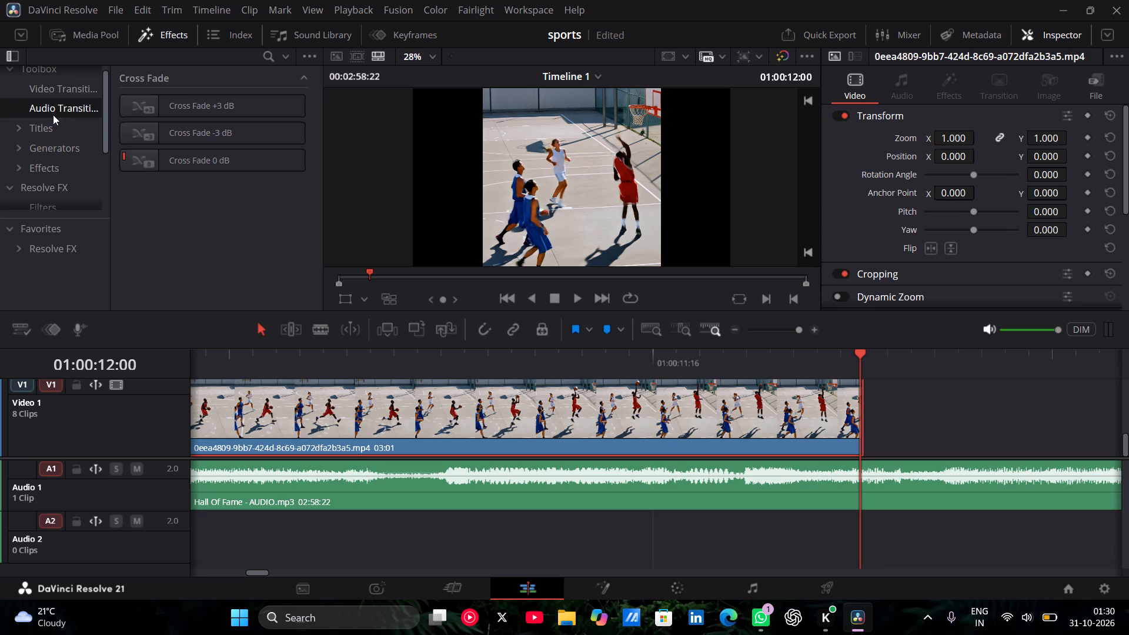
left_click(45, 135)
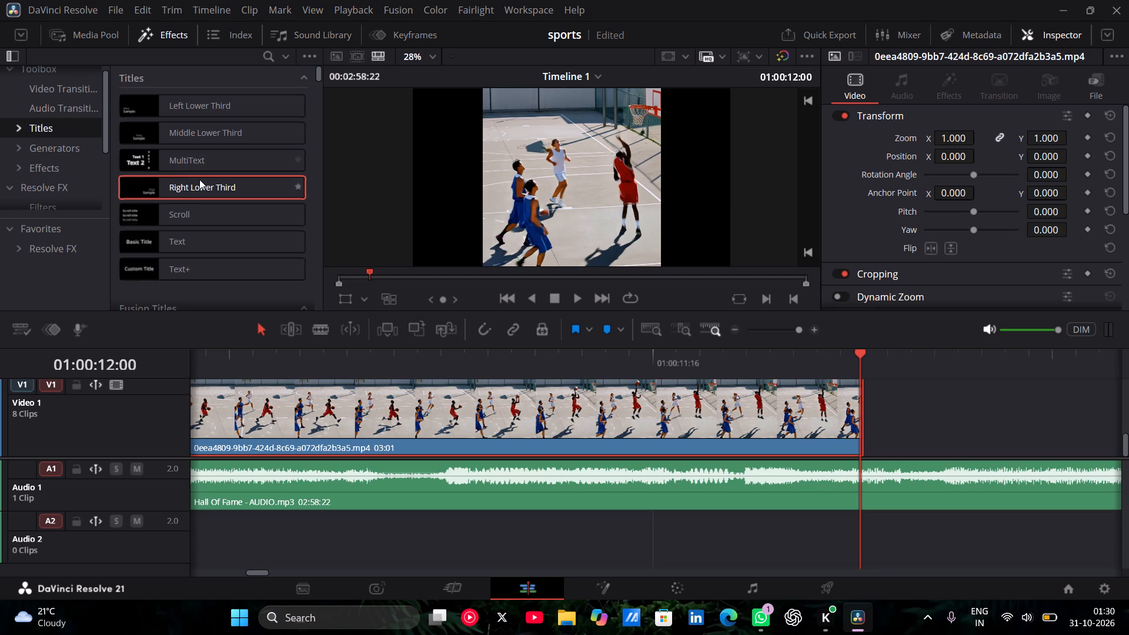
scroll(199, 179, "down", 2)
scroll(199, 179, "up", 1)
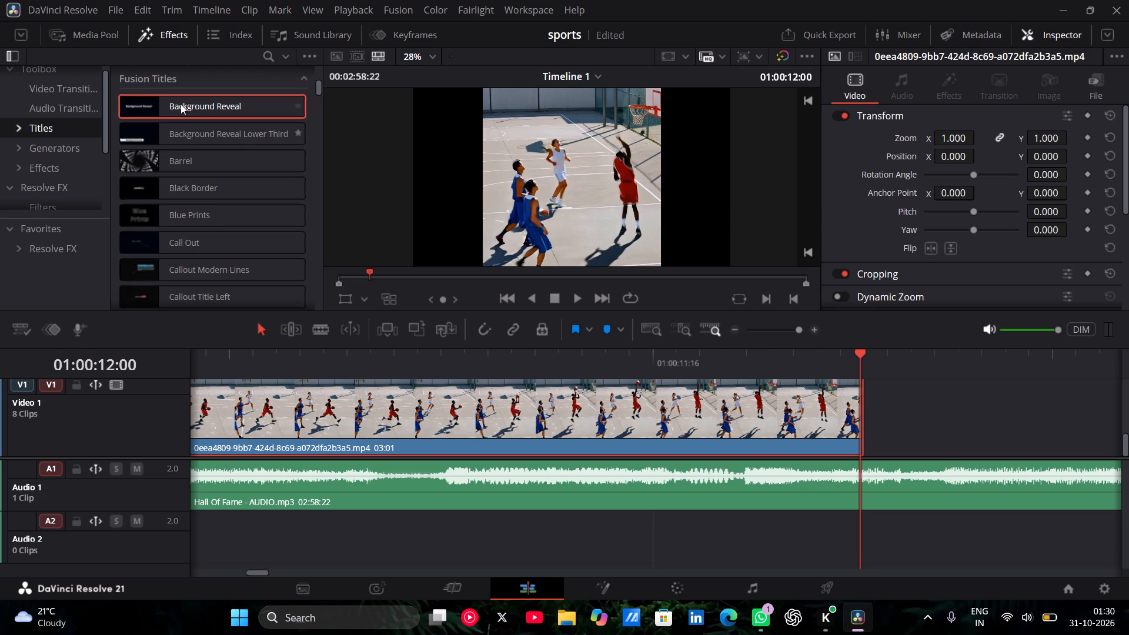
left_click(178, 148)
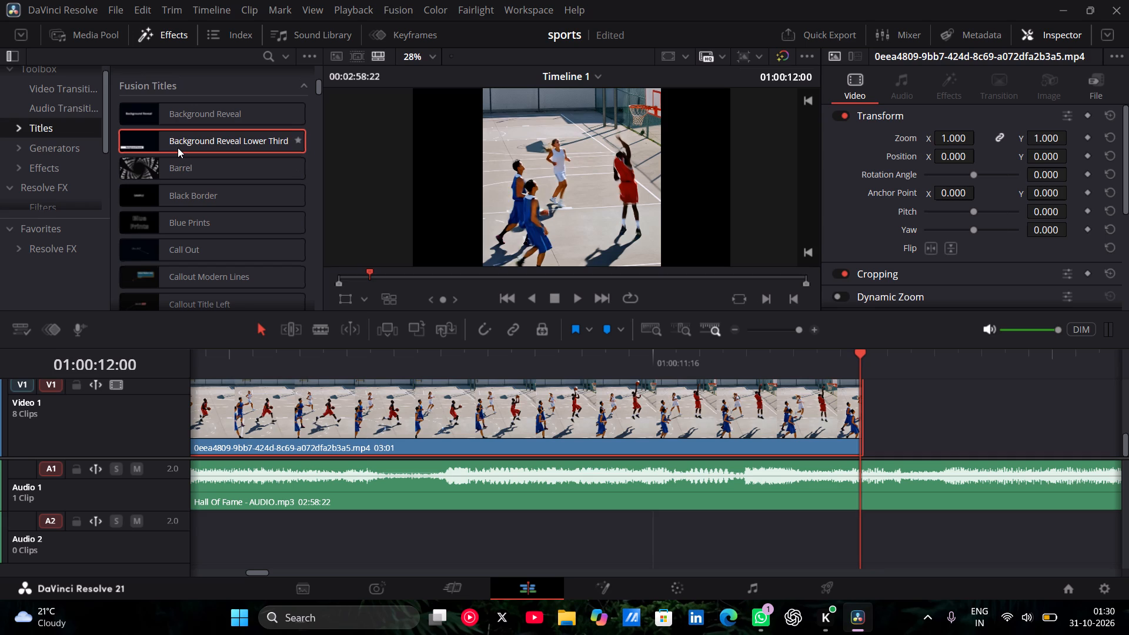
left_click_drag(176, 169, 700, 303)
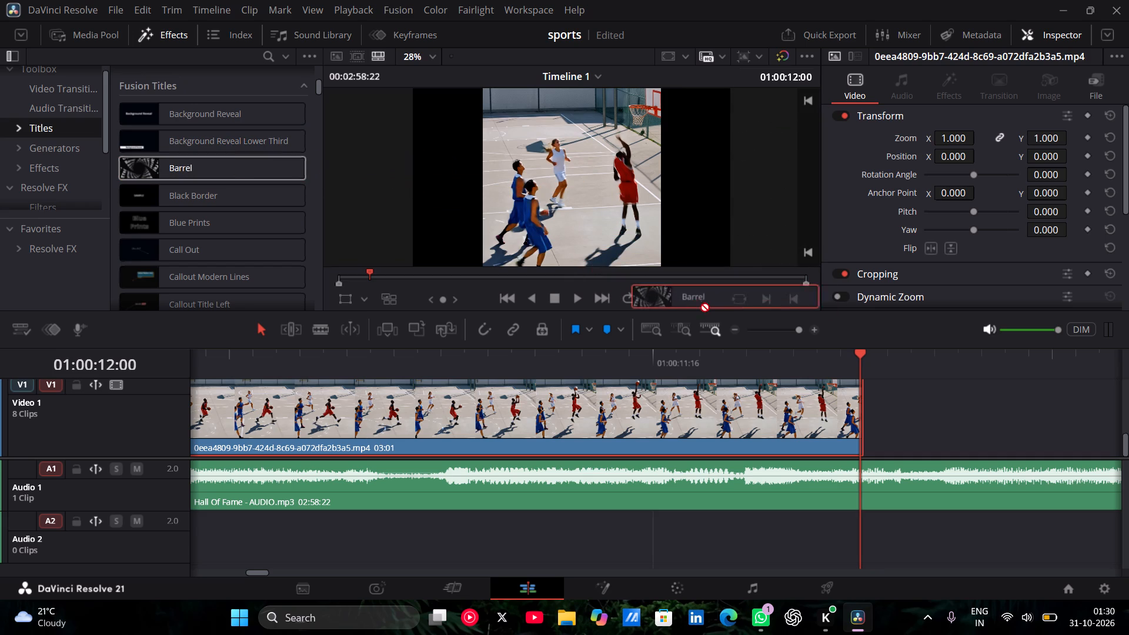
left_click_drag(700, 303, 914, 424)
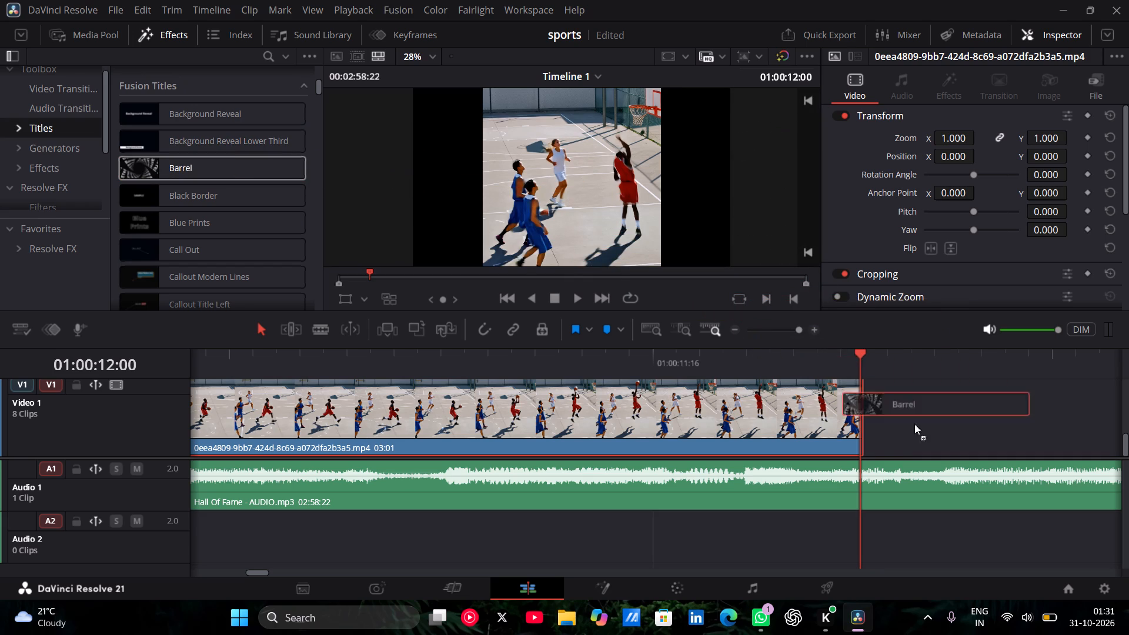
left_click_drag(914, 424, 195, 358)
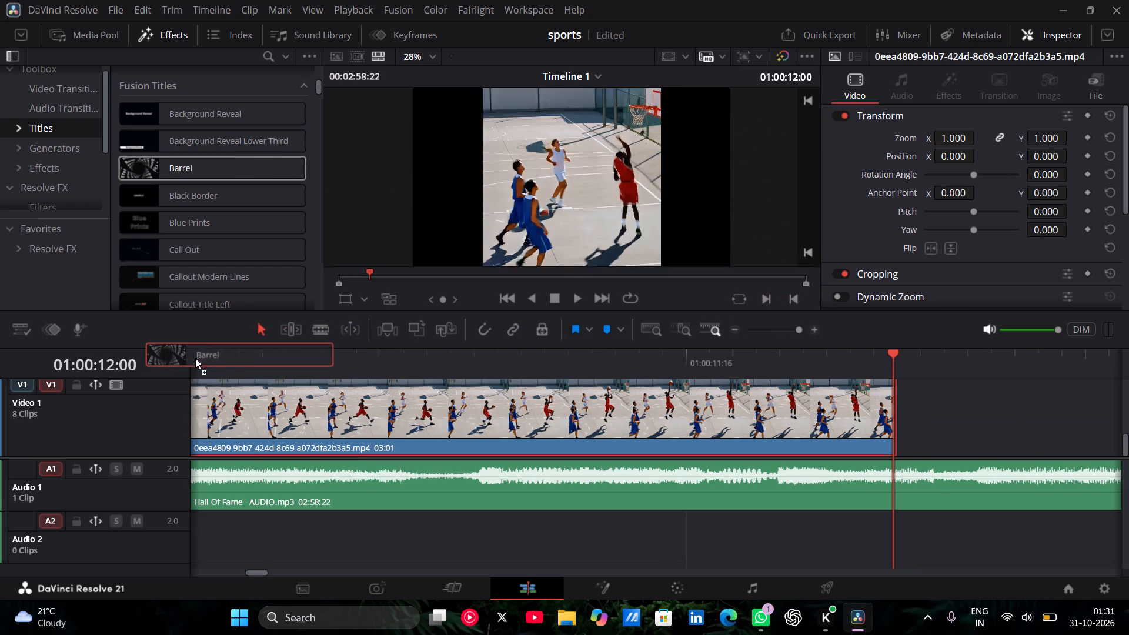
left_click_drag(195, 358, 202, 359)
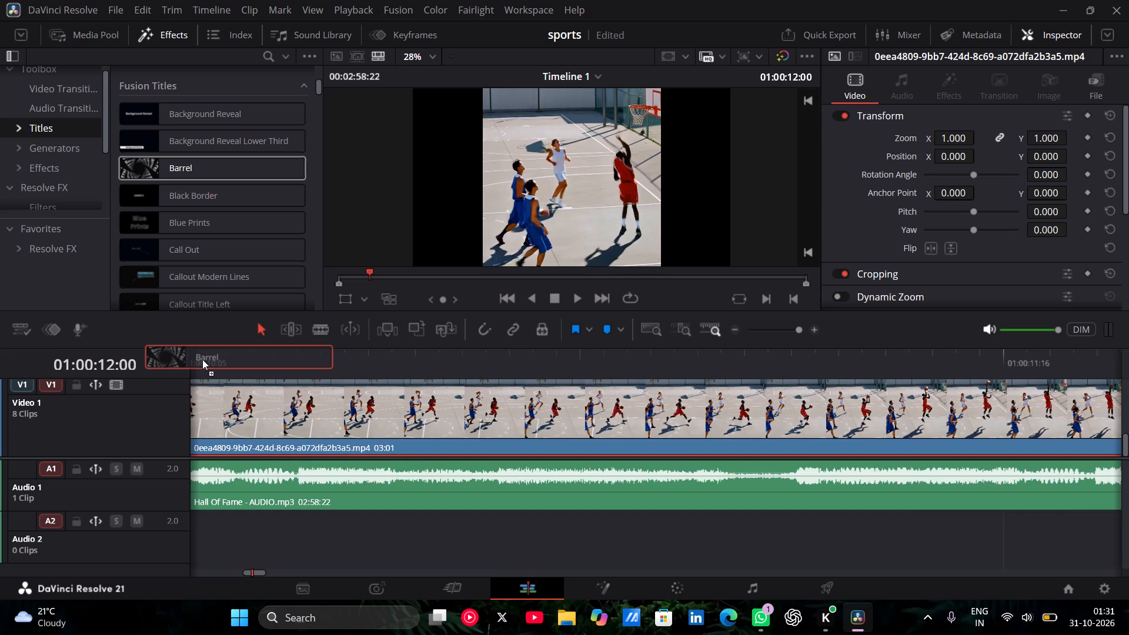
left_click_drag(202, 359, 176, 357)
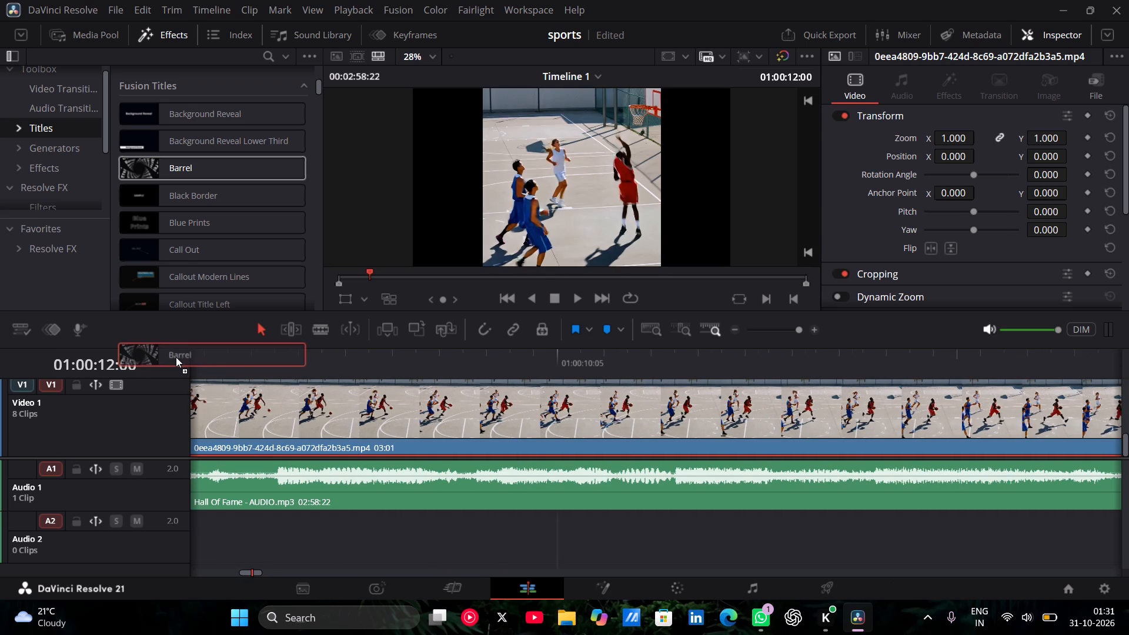
left_click_drag(176, 357, 172, 543)
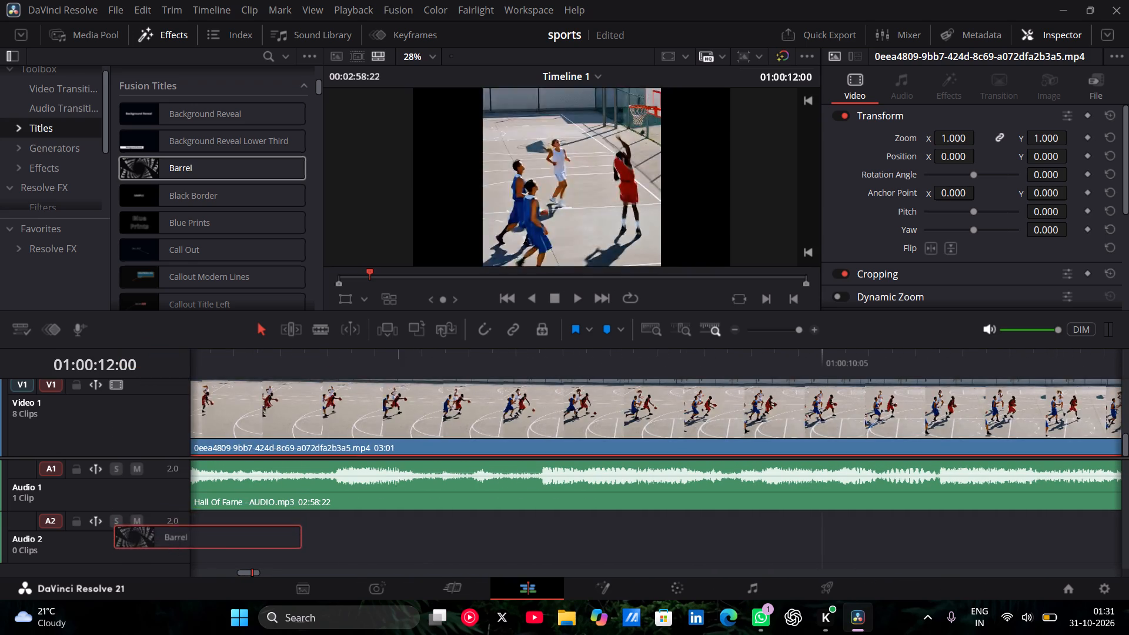
left_click_drag(172, 543, 1020, 377)
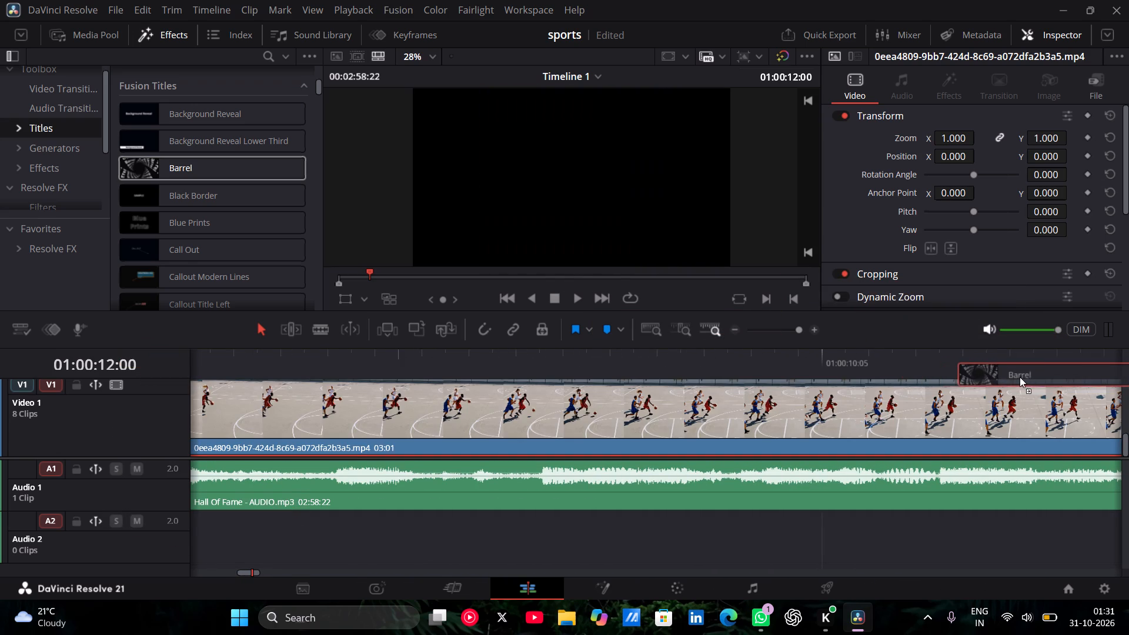
left_click_drag(1020, 377, 1128, 377)
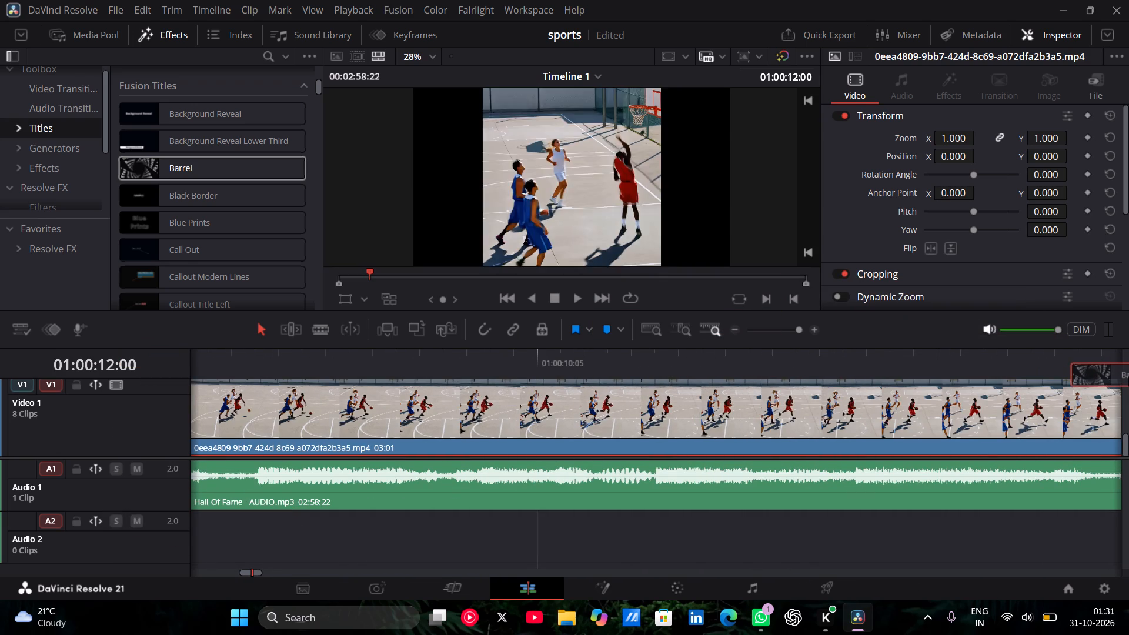
left_click_drag(1128, 377, 1063, 399)
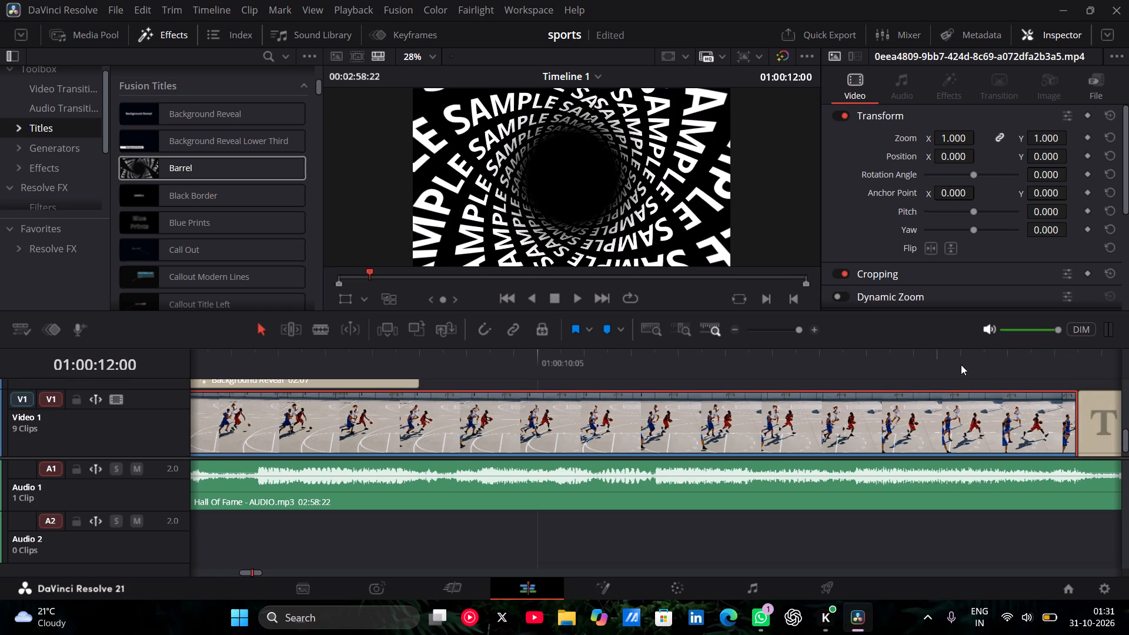
Replace the Barrel title's sample text with SPORTS.
scroll(958, 357, "left", 1)
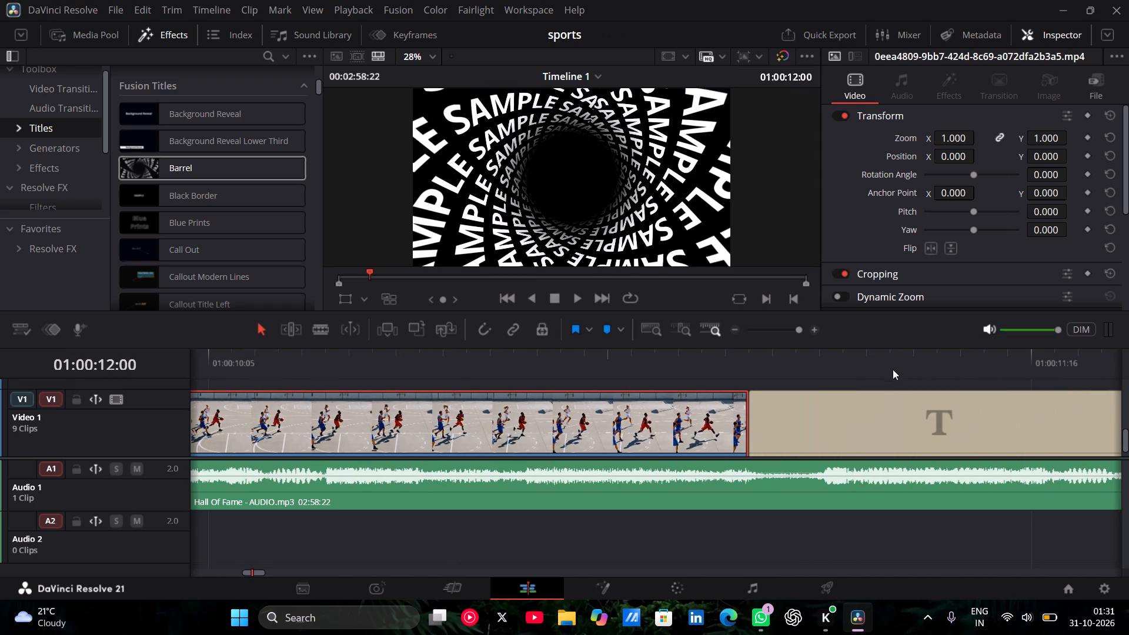
left_click(884, 410)
left_click(884, 223)
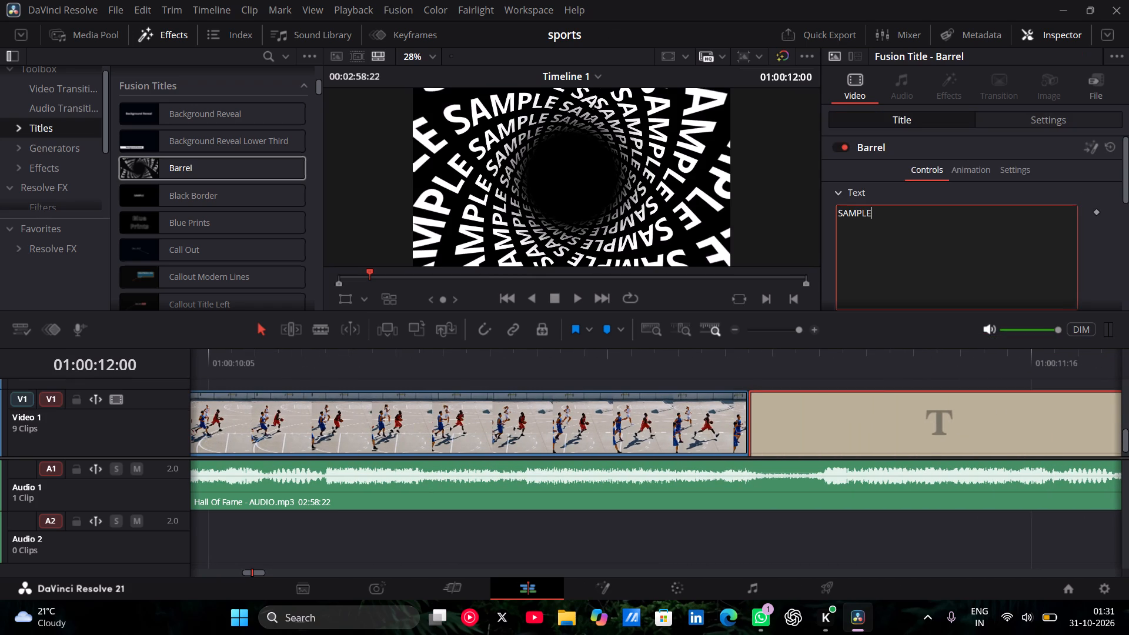
key("BackSpace")
key("BackSpace")
key("BackSpace")
key("BackSpace")
key("BackSpace")
key("BackSpace")
key("BackSpace")
key("BackSpace")
key("BackSpace")
key("BackSpace")
key("BackSpace")
key("BackSpace")
key("BackSpace")
key("BackSpace")
key("BackSpace")
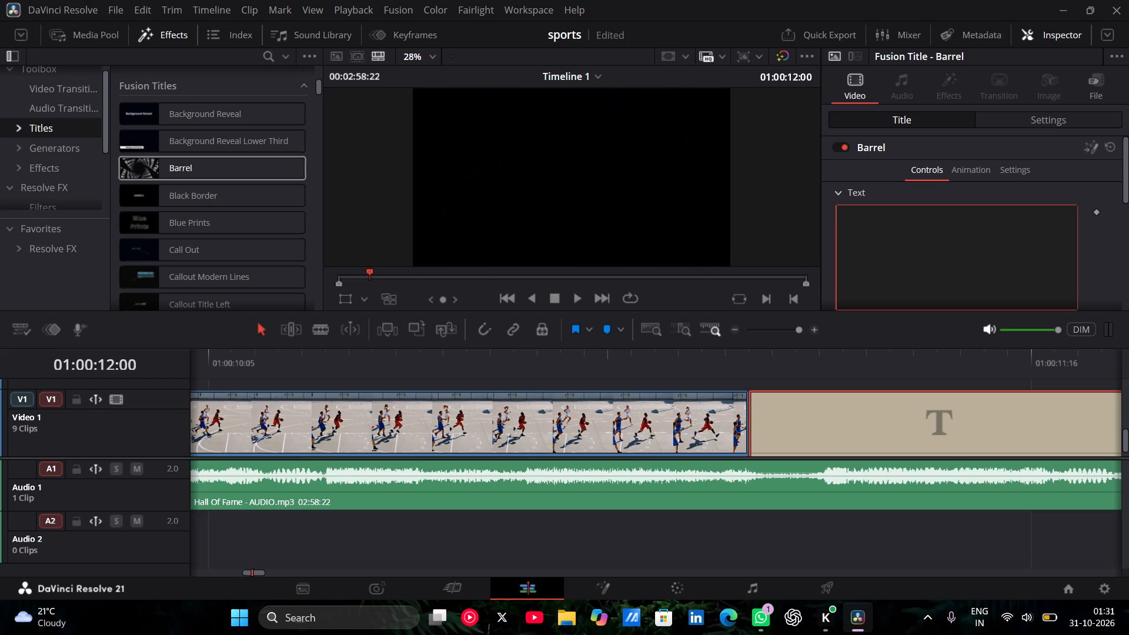
type("SPO")
type("RTS")
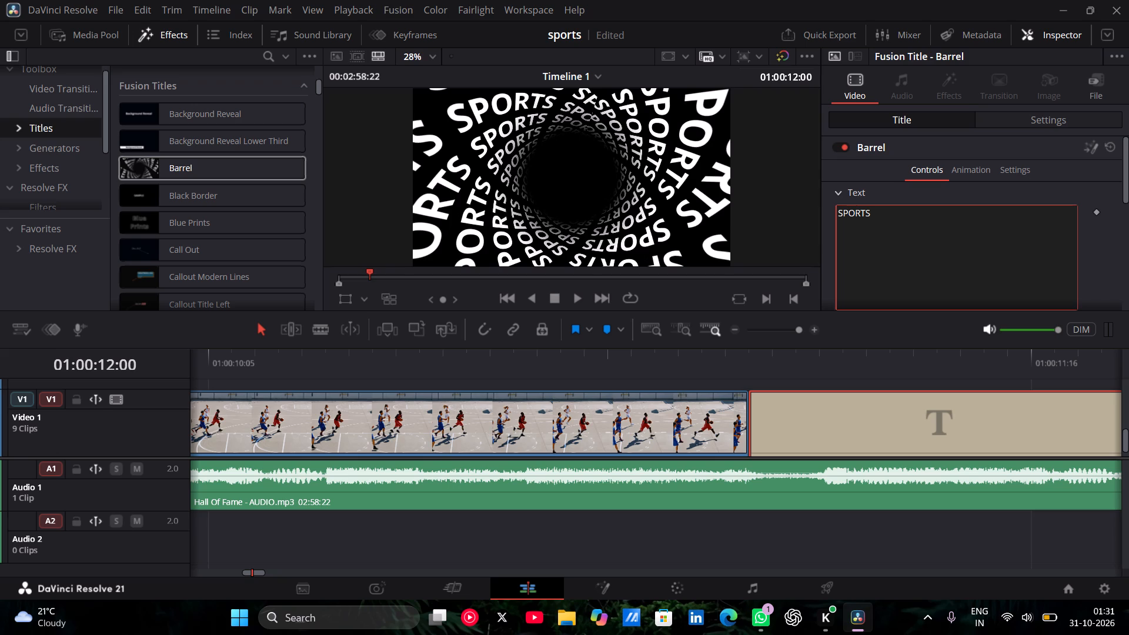
Set the font of the SPORTS Barrel title to MV Boli.
scroll(942, 242, "down", 1)
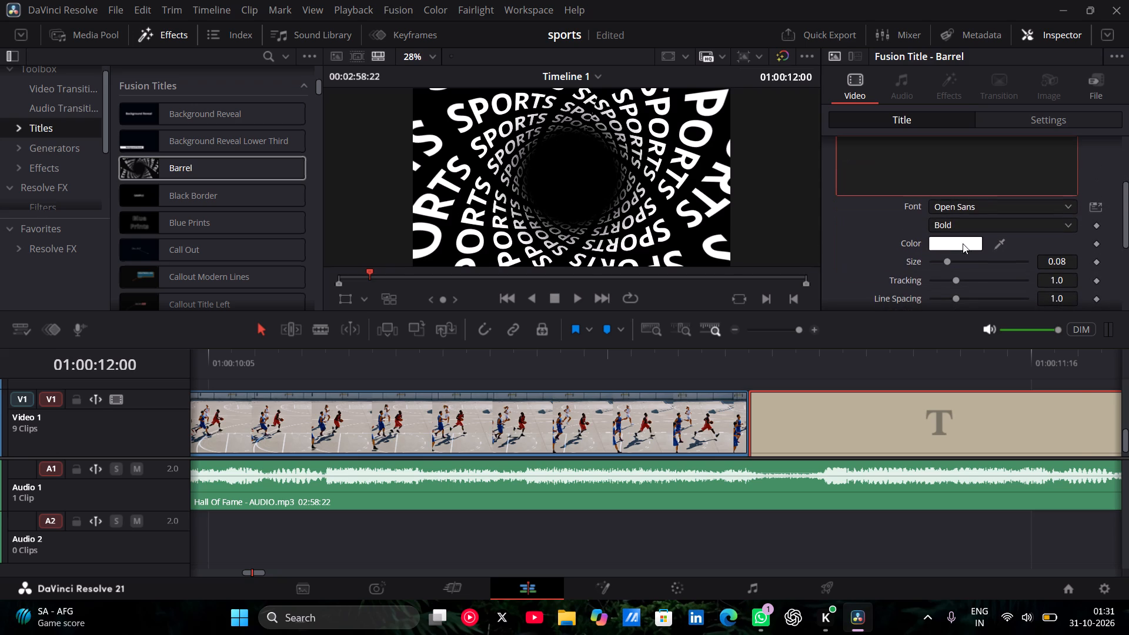
left_click(993, 202)
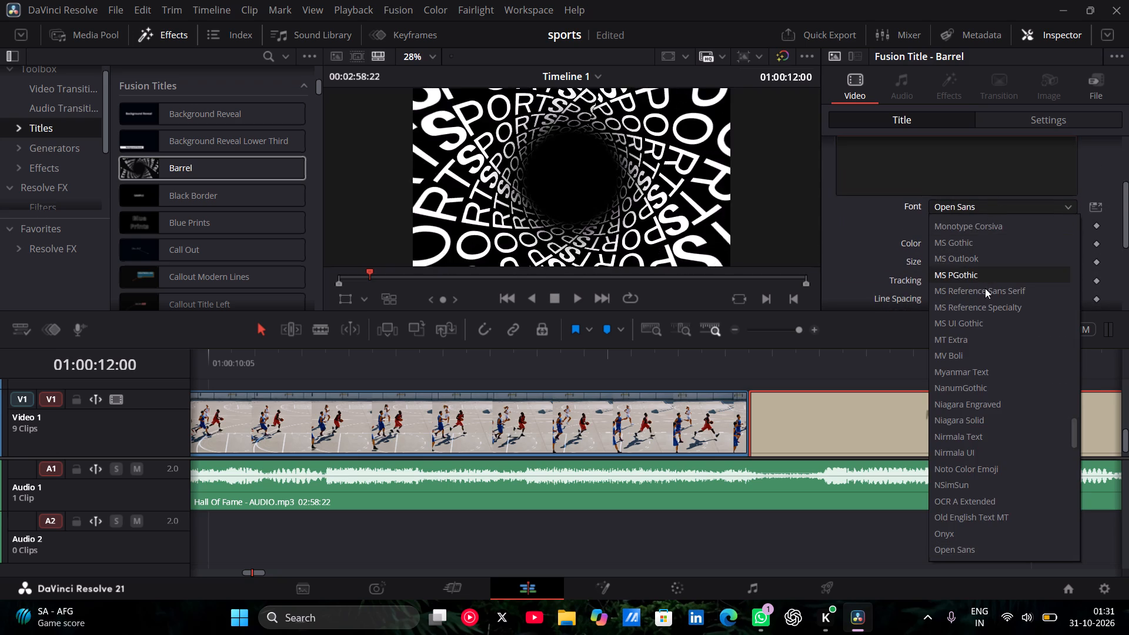
left_click(996, 347)
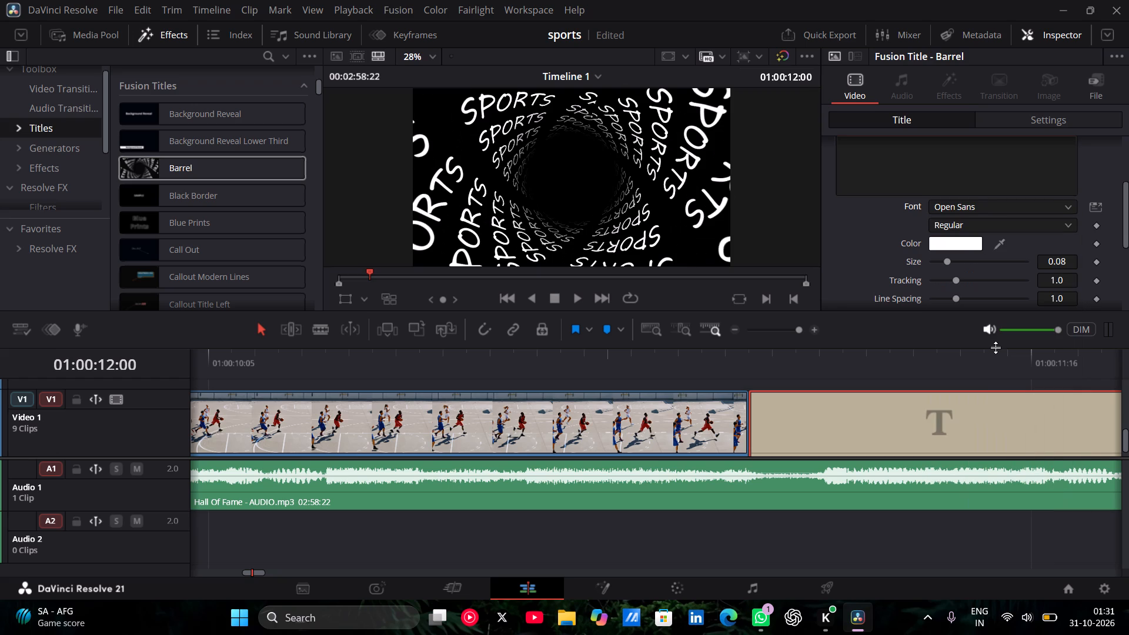
Play the edit from its start into the SPORTS title, stopping at about 01:00:14:19.
scroll(486, 380, "right", 20)
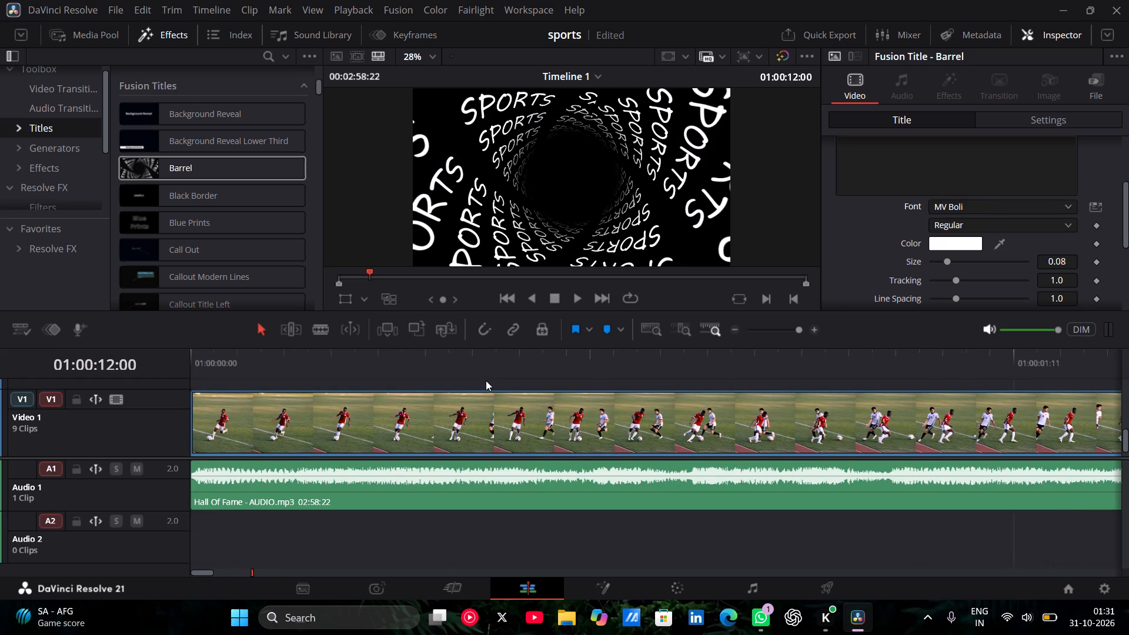
left_click(197, 355)
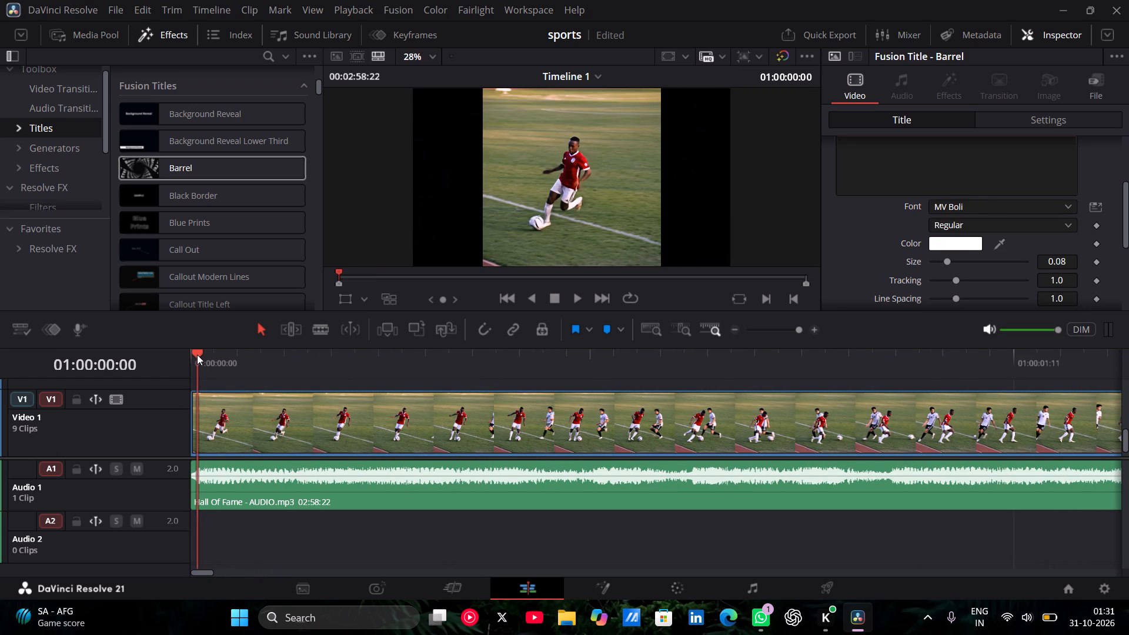
left_click_drag(197, 354, 189, 353)
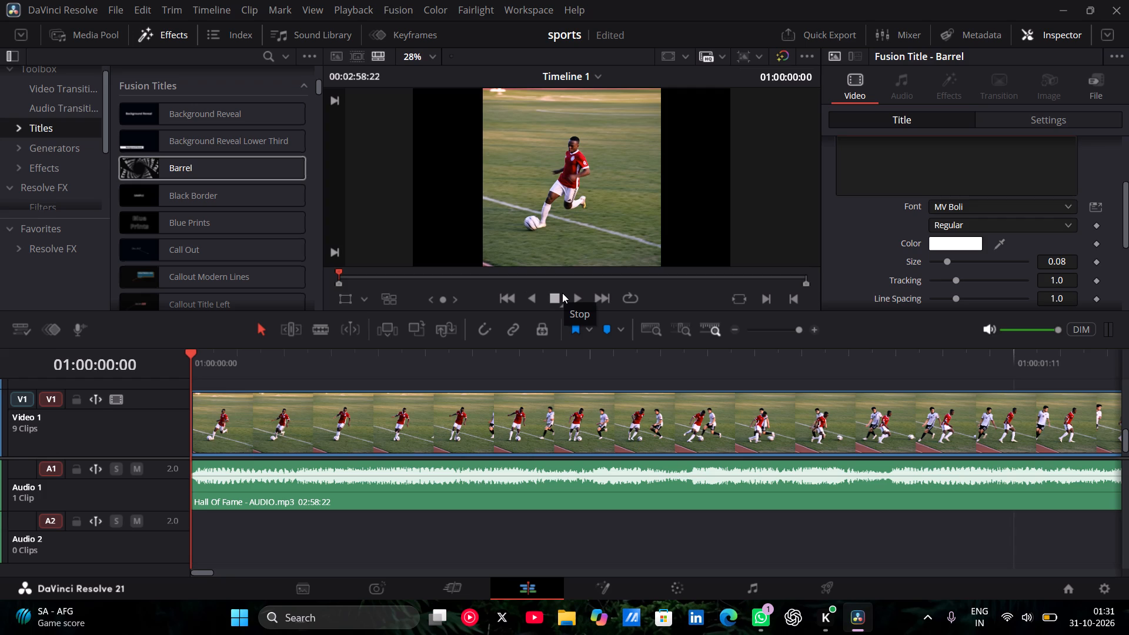
left_click(578, 298)
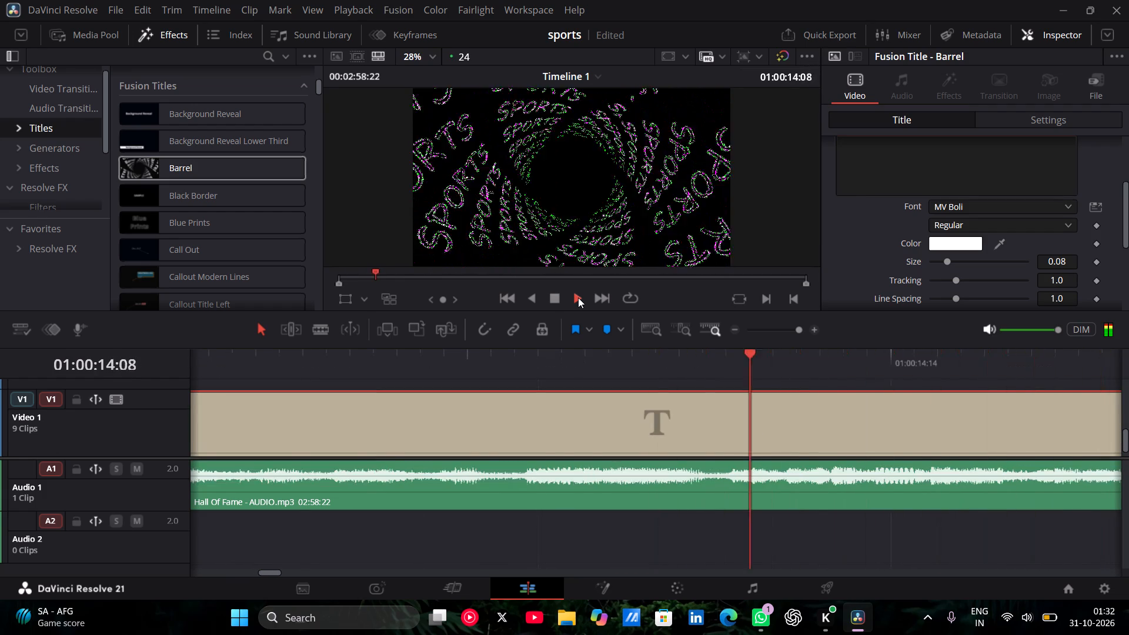
key("space")
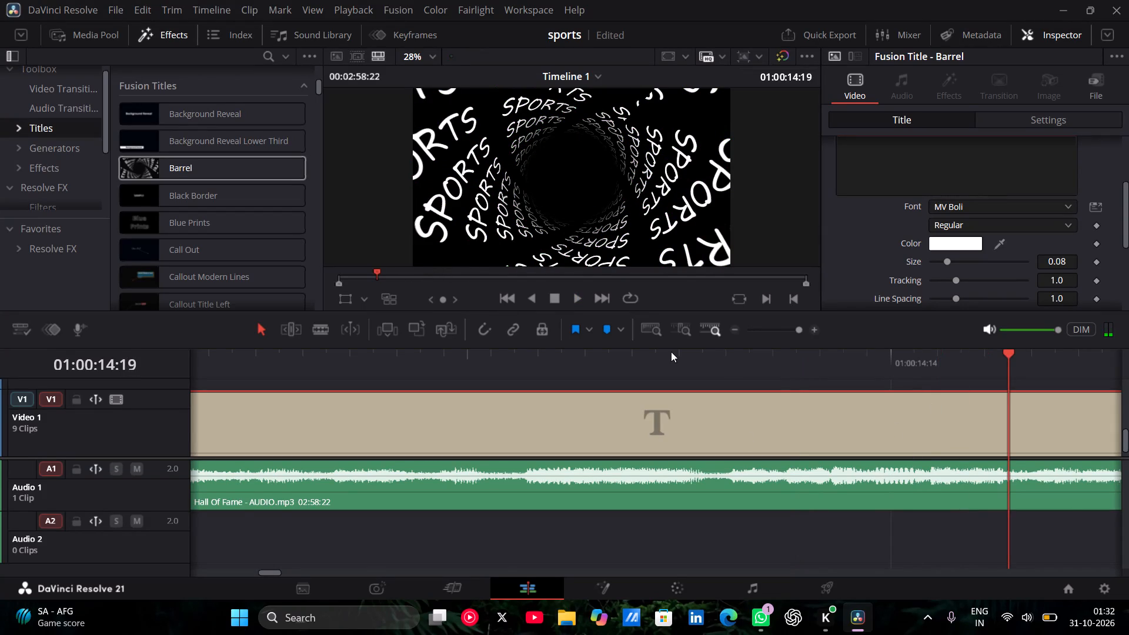
Trim the end of the SPORTS Barrel title back to the playhead at 01:00:14:19.
scroll(899, 413, "left", 2)
scroll(899, 413, "right", 1)
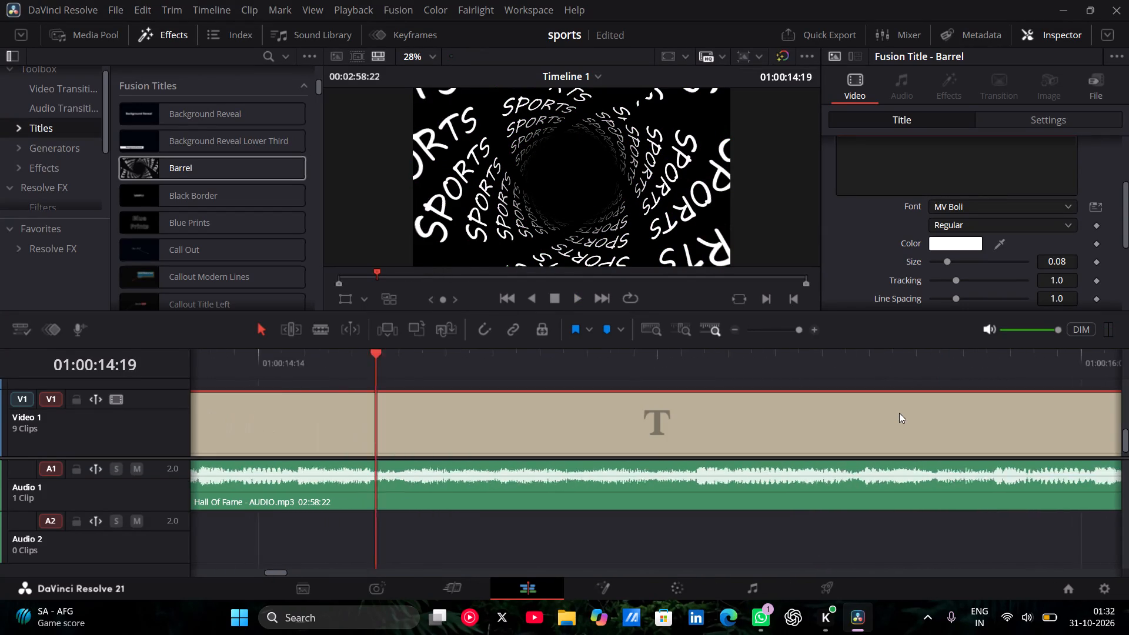
scroll(899, 413, "right", 1)
scroll(857, 423, "left", 3)
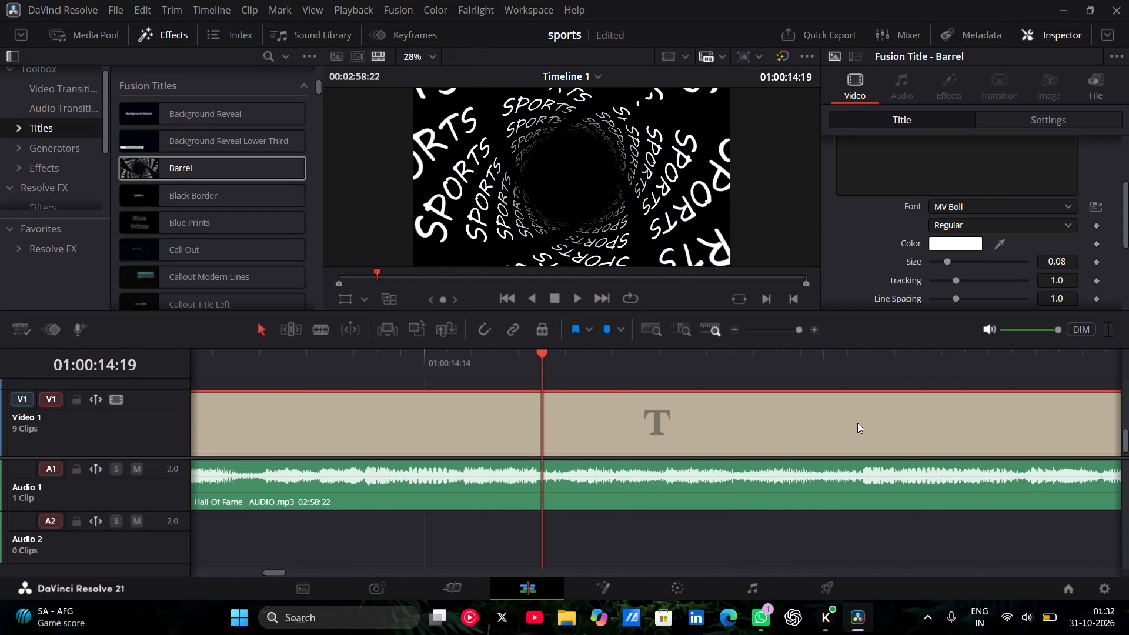
scroll(777, 425, "left", 2)
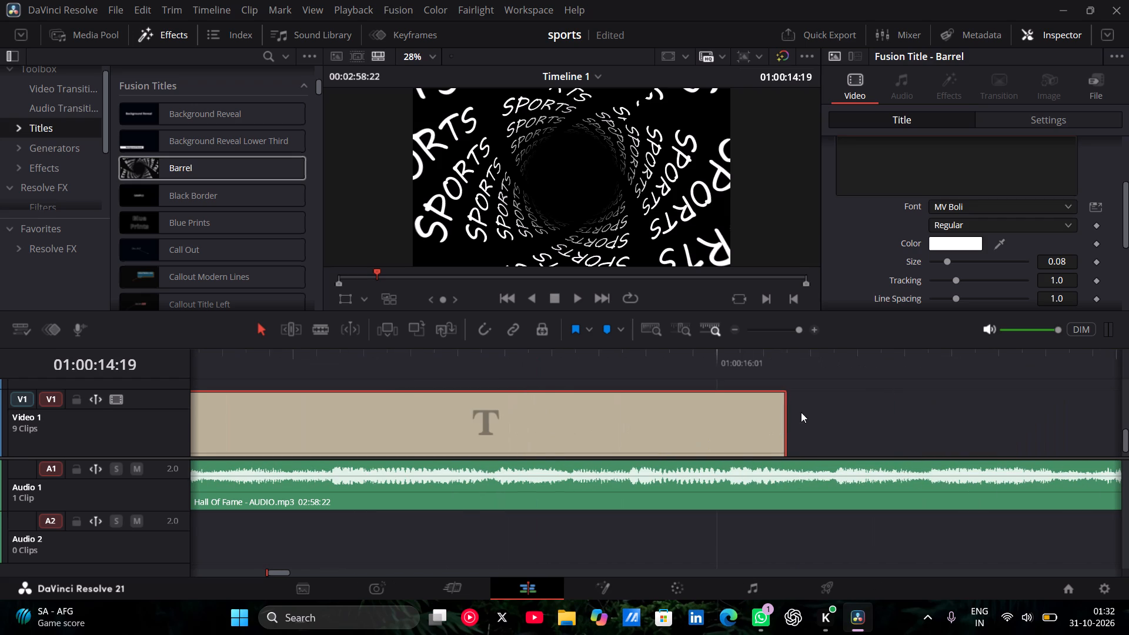
left_click_drag(784, 417, 490, 425)
scroll(690, 376, "right", 2)
scroll(690, 376, "left", 1)
scroll(690, 376, "right", 1)
scroll(690, 376, "left", 1)
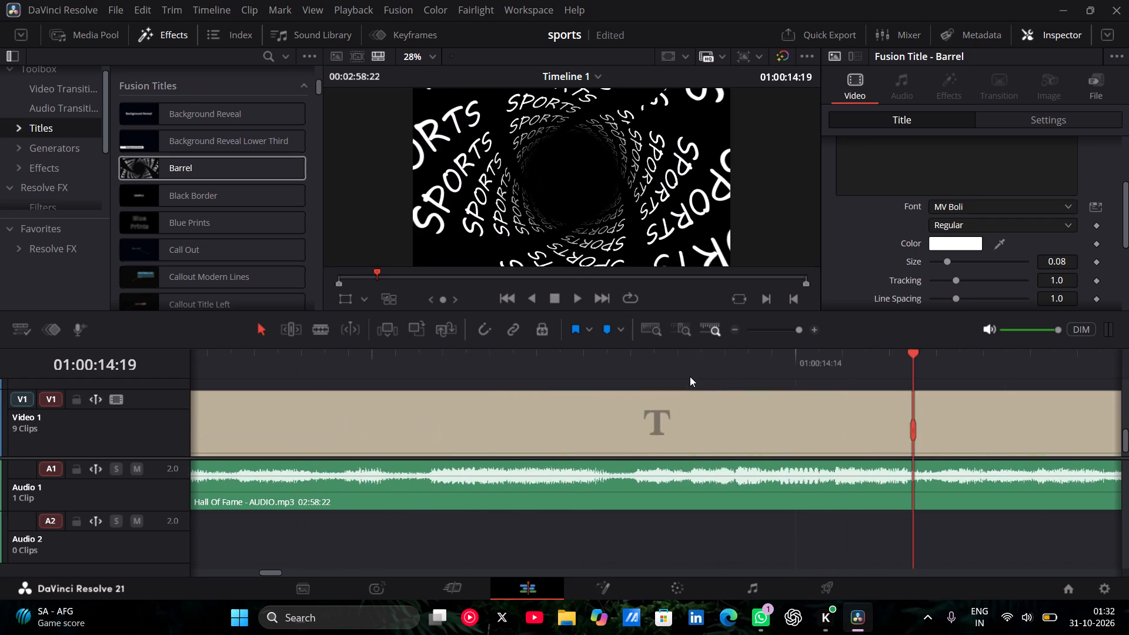
scroll(690, 376, "left", 1)
left_click_drag(729, 405, 241, 432)
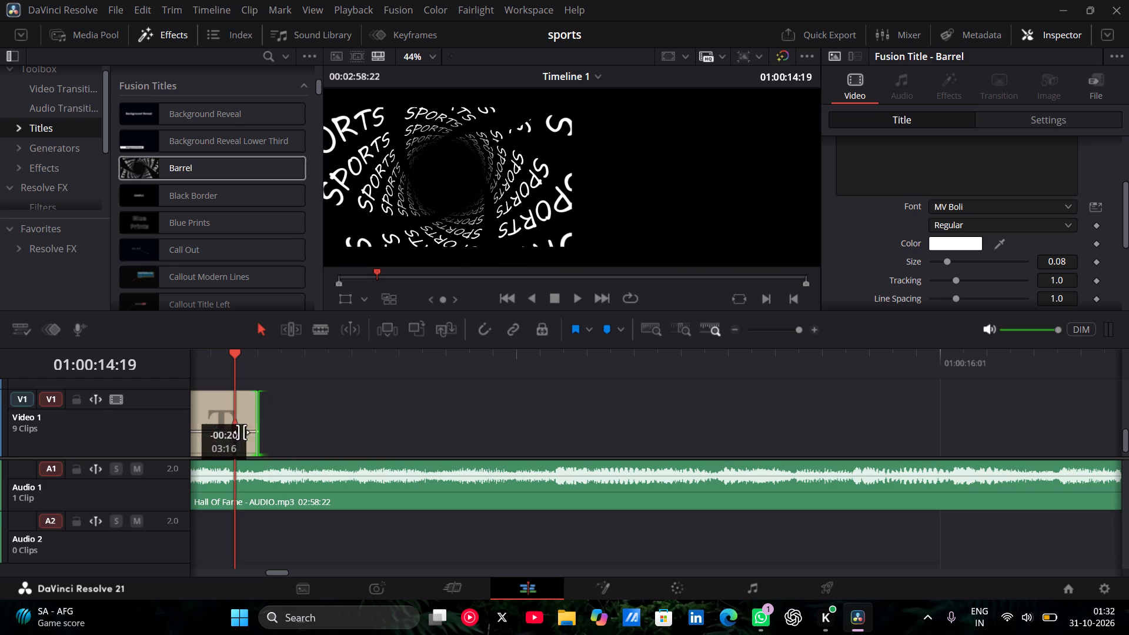
left_click_drag(241, 432, 232, 432)
scroll(285, 391, "right", 3)
scroll(285, 391, "left", 1)
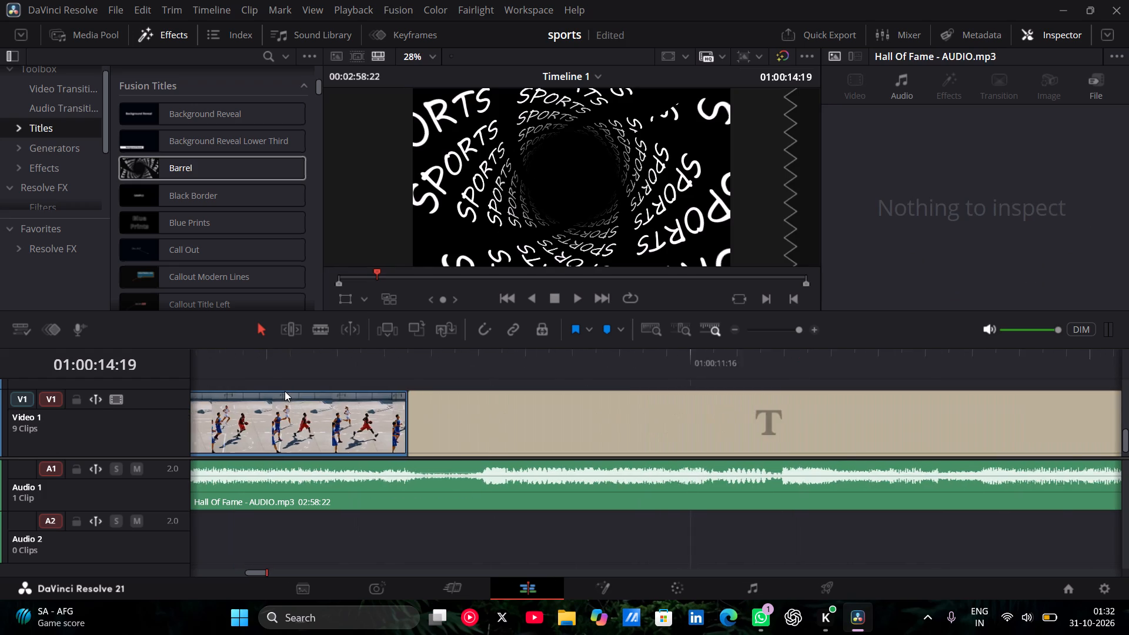
Trim the end of the SPORTS title further back, to about 01:00:14:02.
scroll(285, 391, "left", 3)
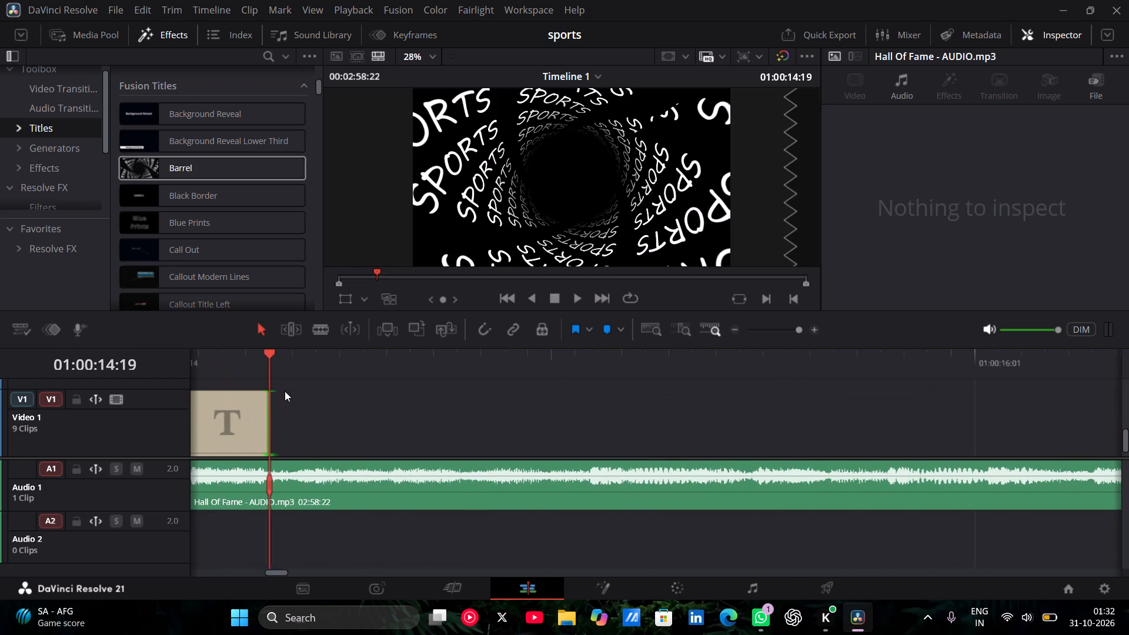
scroll(285, 391, "right", 1)
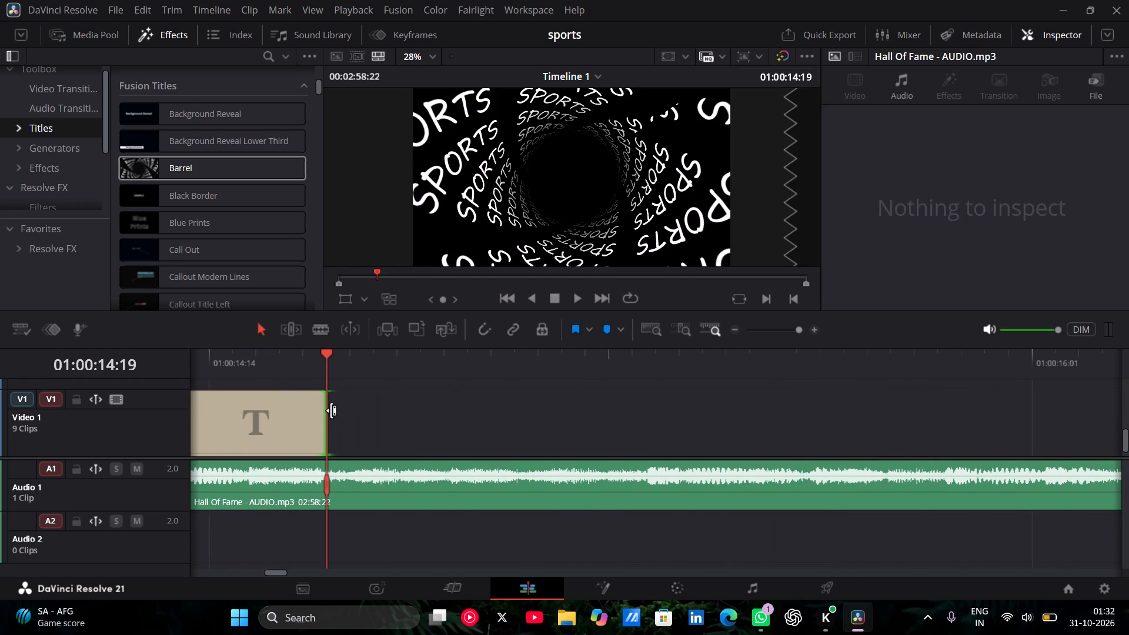
left_click_drag(328, 414, 205, 422)
scroll(329, 383, "right", 1)
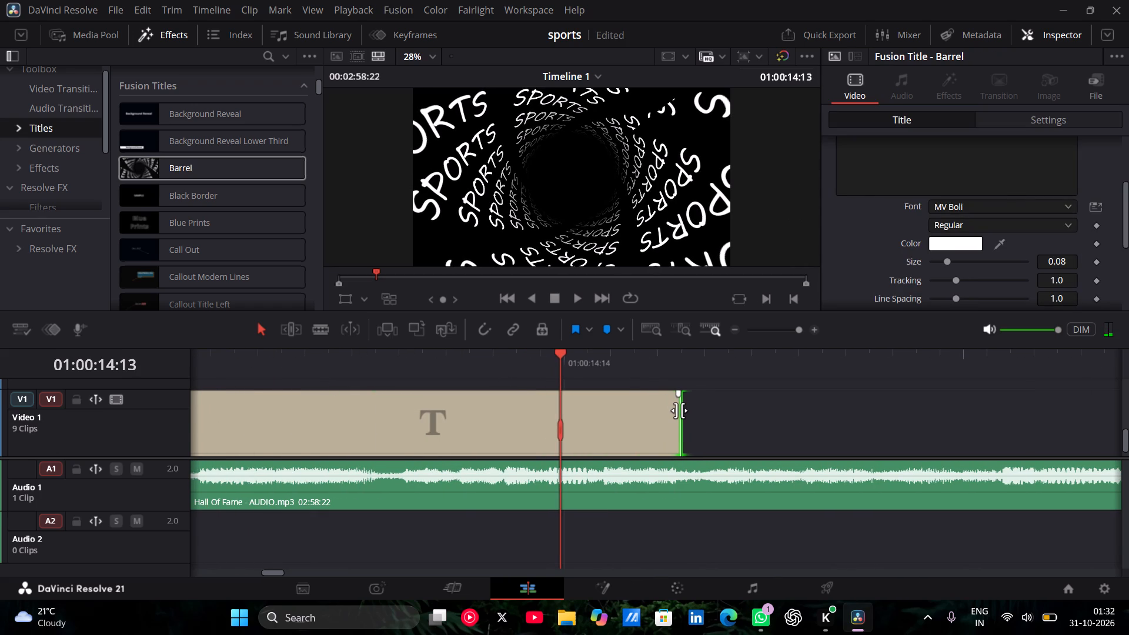
left_click_drag(679, 410, 451, 426)
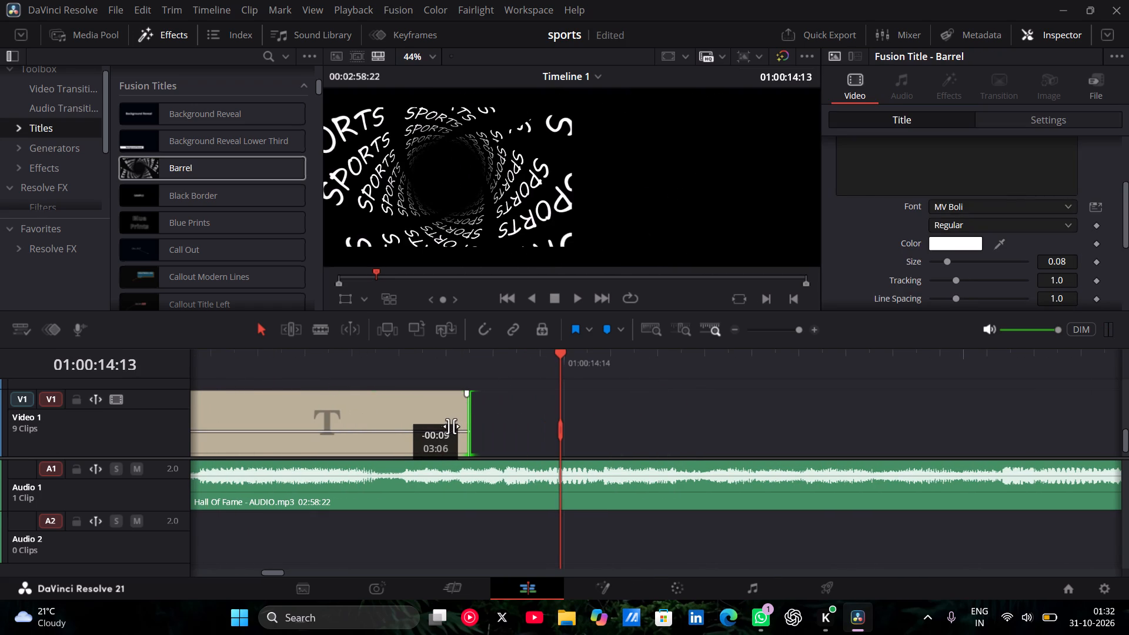
left_click_drag(451, 426, 340, 402)
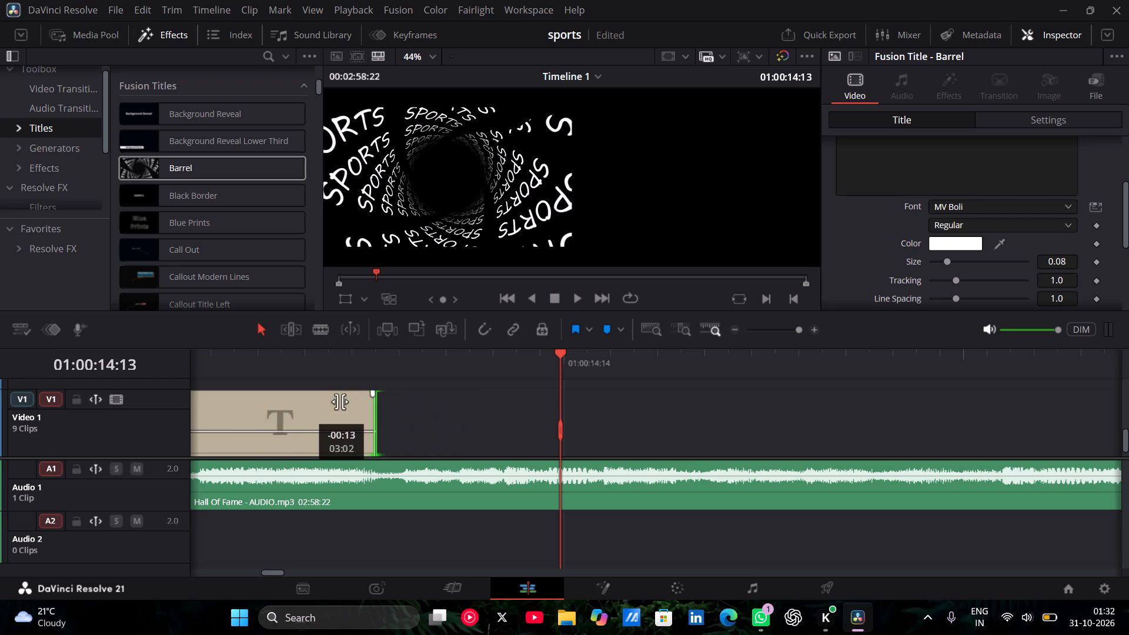
left_click_drag(340, 402, 260, 400)
scroll(357, 373, "right", 3)
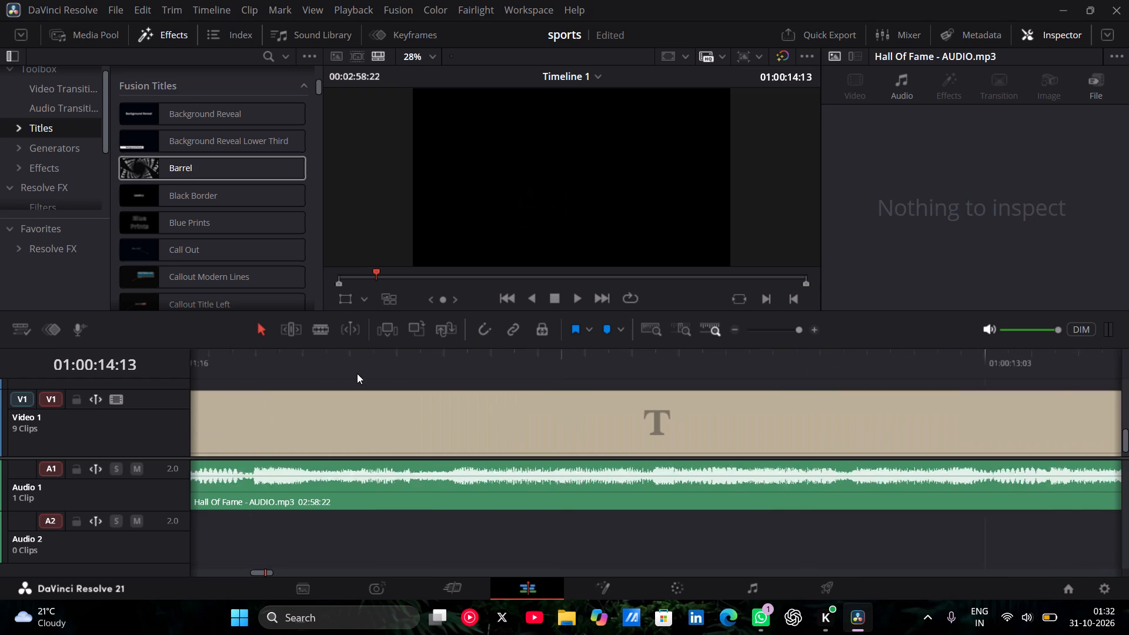
Shorten the SPORTS title's end by another 25 frames, to about 01:00:13:01.
scroll(357, 373, "left", 2)
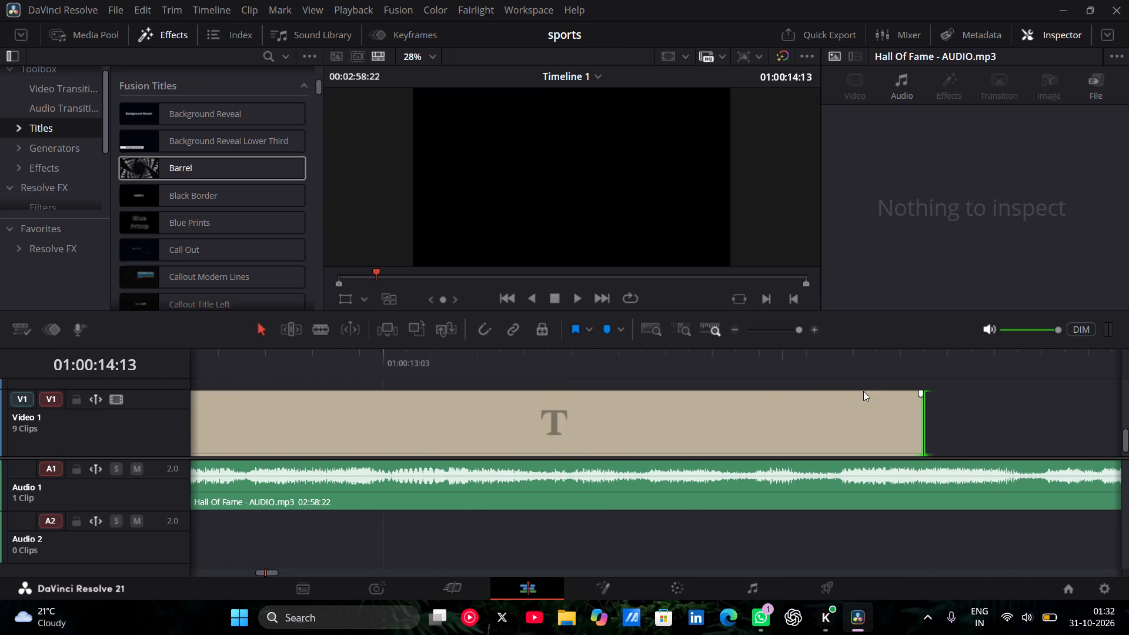
left_click_drag(924, 410, 917, 413)
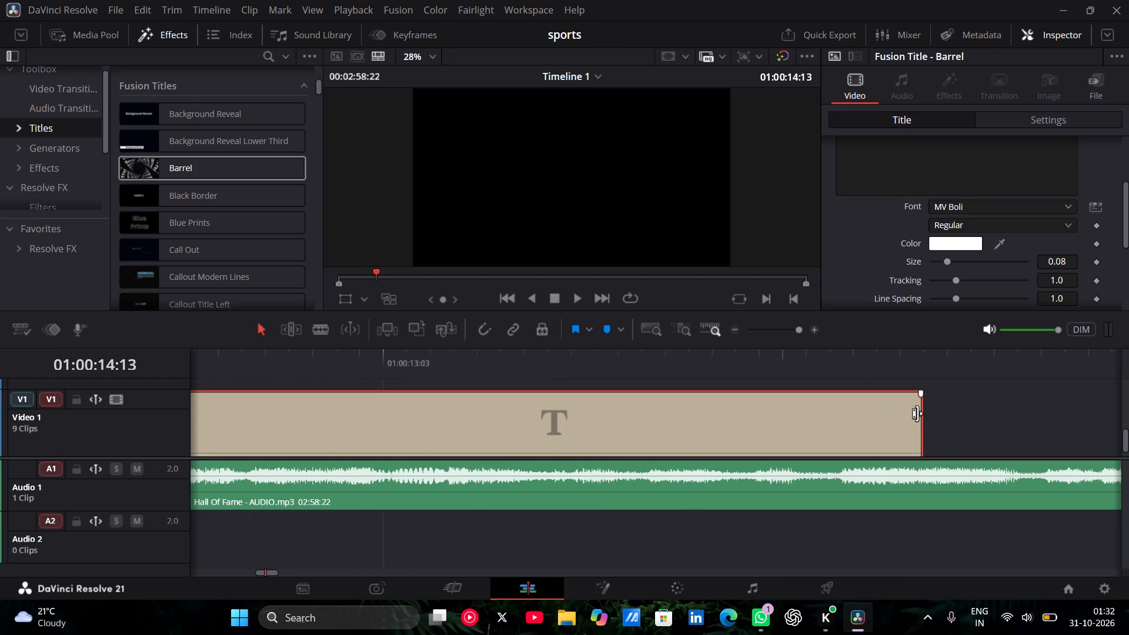
left_click(922, 414)
left_click_drag(922, 414, 696, 424)
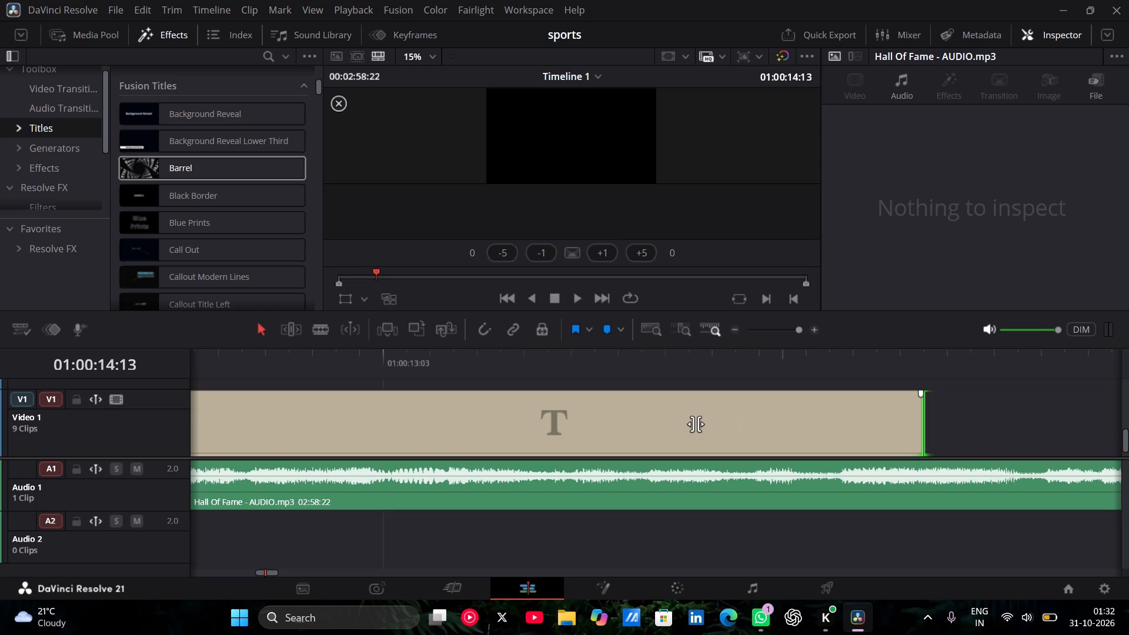
left_click_drag(696, 424, 686, 423)
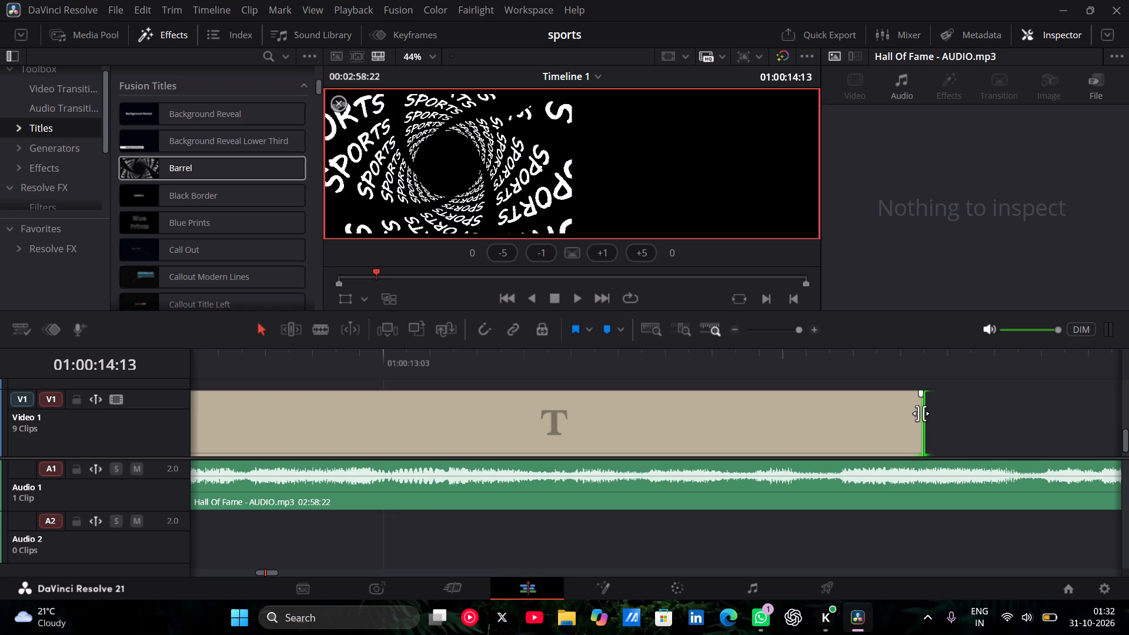
left_click_drag(922, 413, 493, 450)
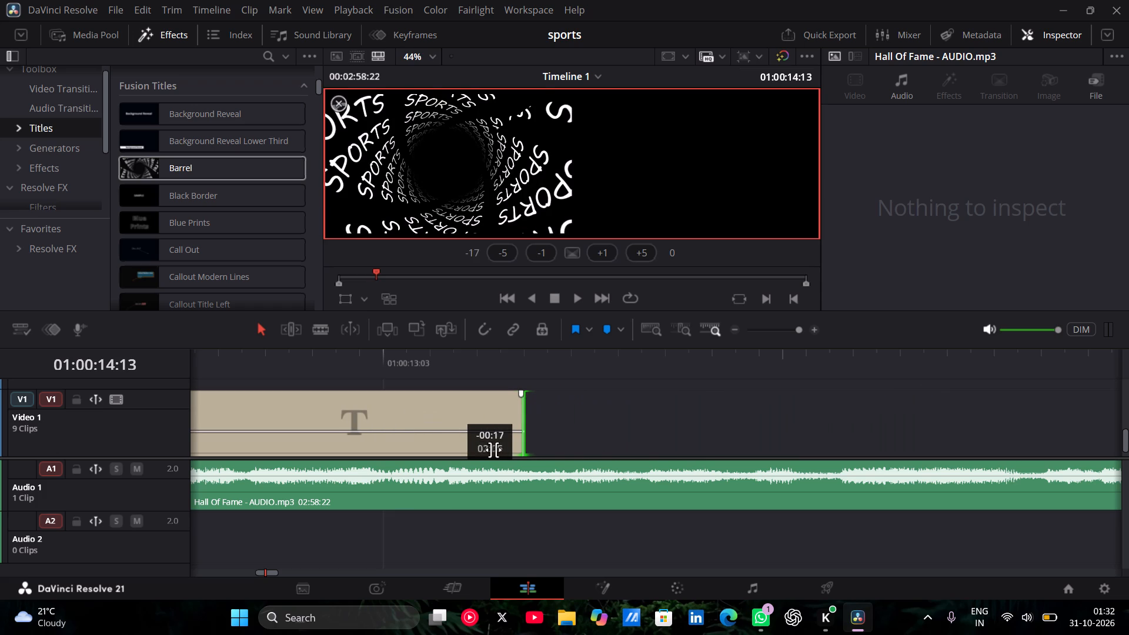
left_click_drag(493, 450, 332, 447)
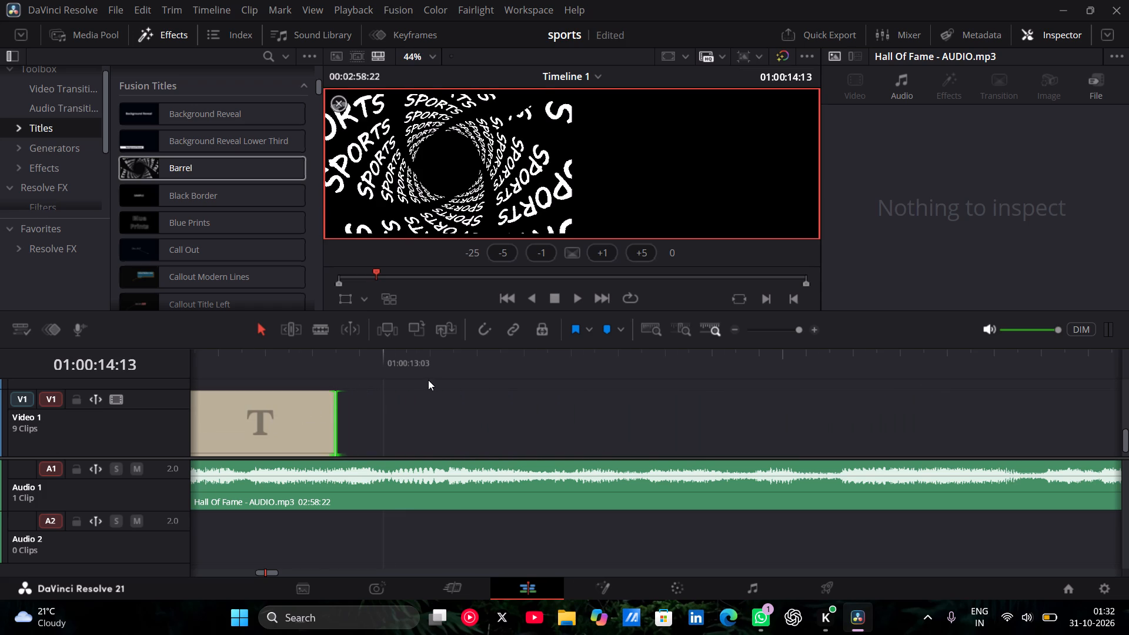
scroll(428, 380, "right", 2)
scroll(428, 380, "left", 1)
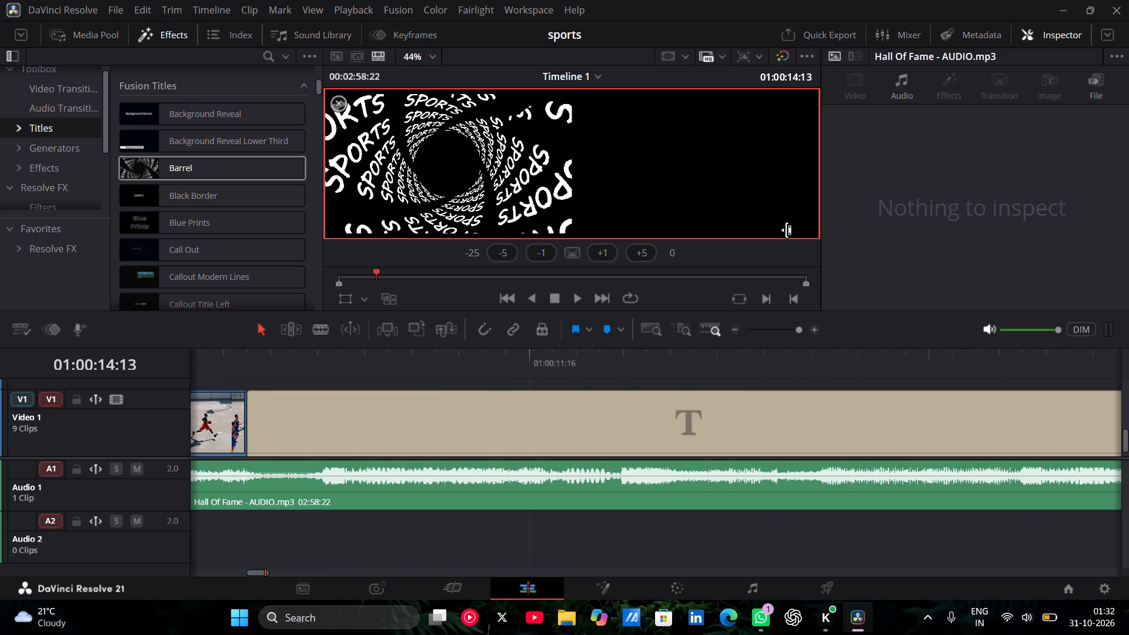
Play the timeline from 01:00:14:13 past the end of the title, stopping at about 01:00:17:08.
left_click(874, 233)
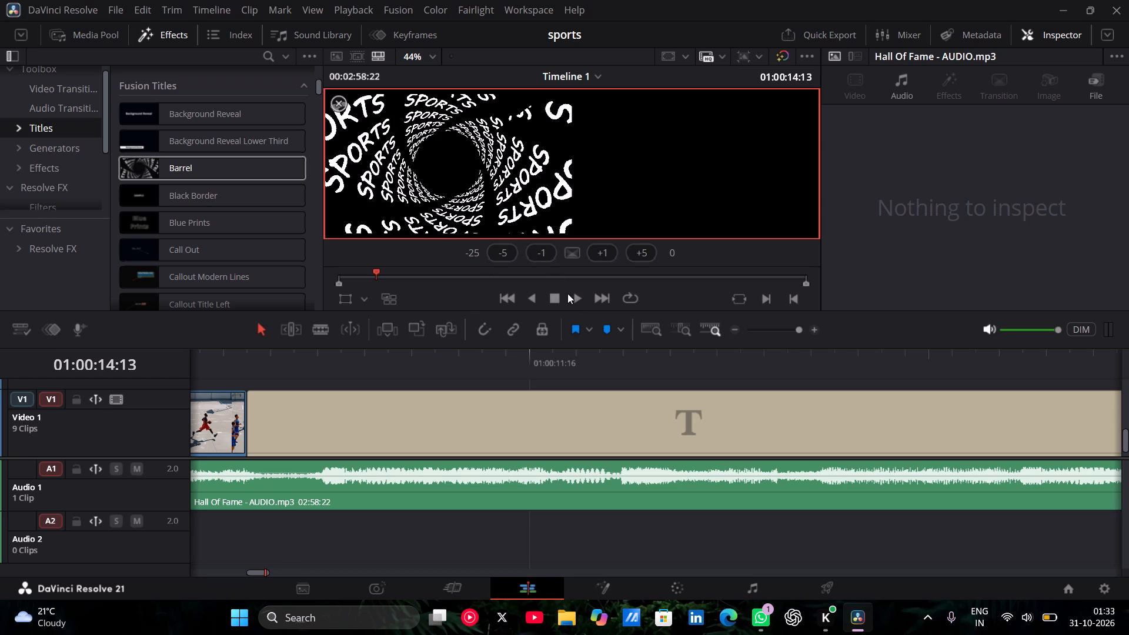
left_click(577, 299)
left_click(577, 299)
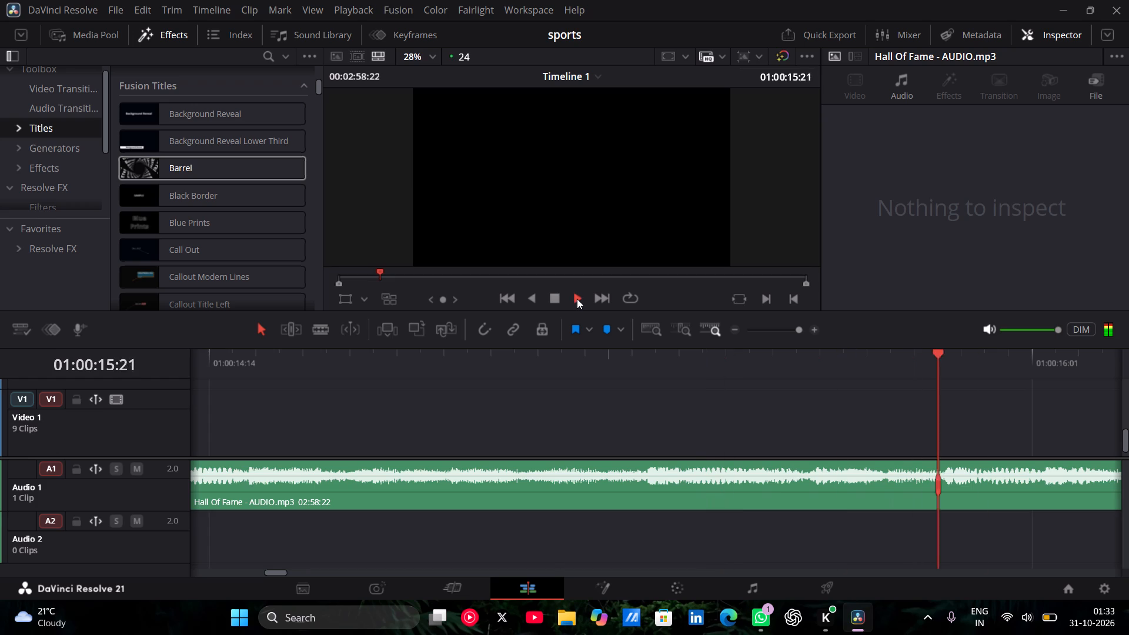
left_click(560, 302)
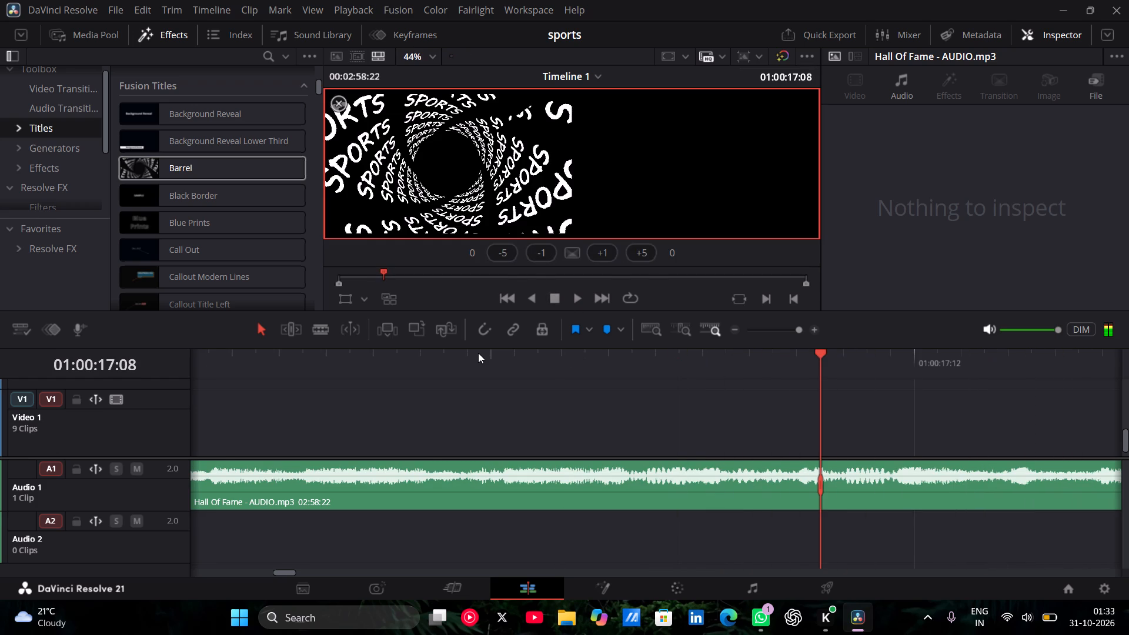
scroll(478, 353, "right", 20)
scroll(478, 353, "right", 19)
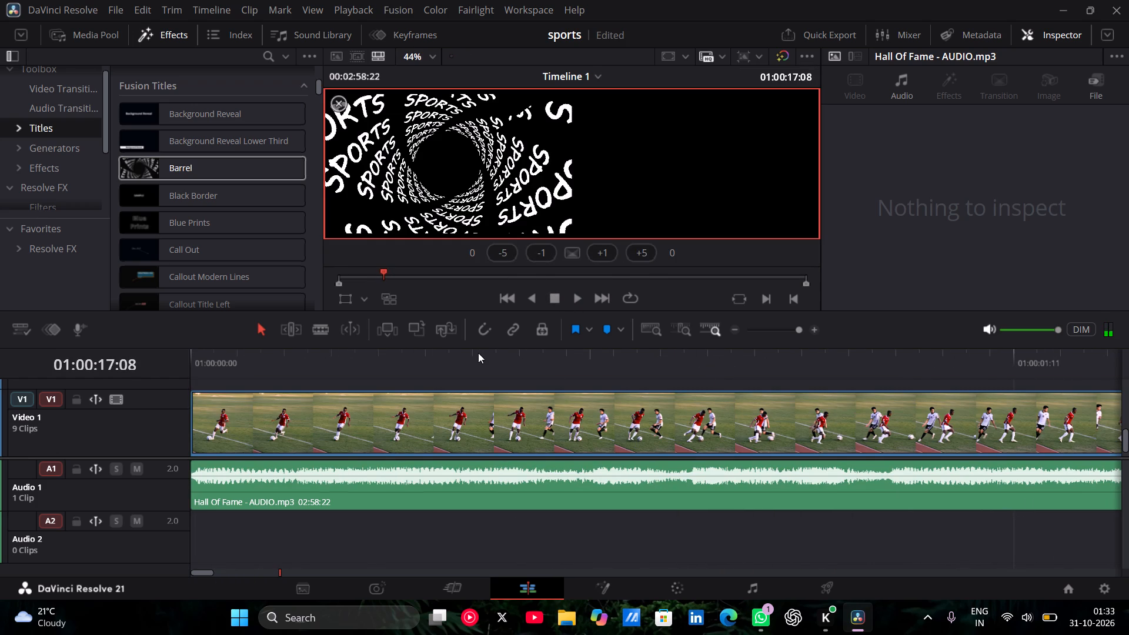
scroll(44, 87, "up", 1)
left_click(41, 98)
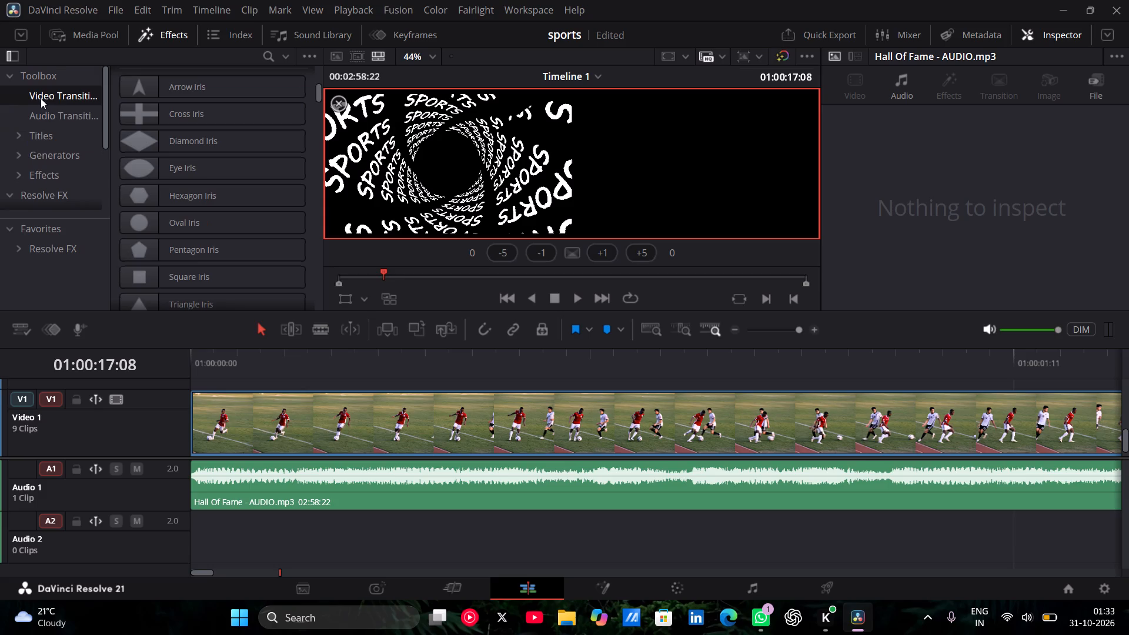
Display the pics bin in the media pool, and switch to File Explorer to open the Pictures folder.
left_click(94, 33)
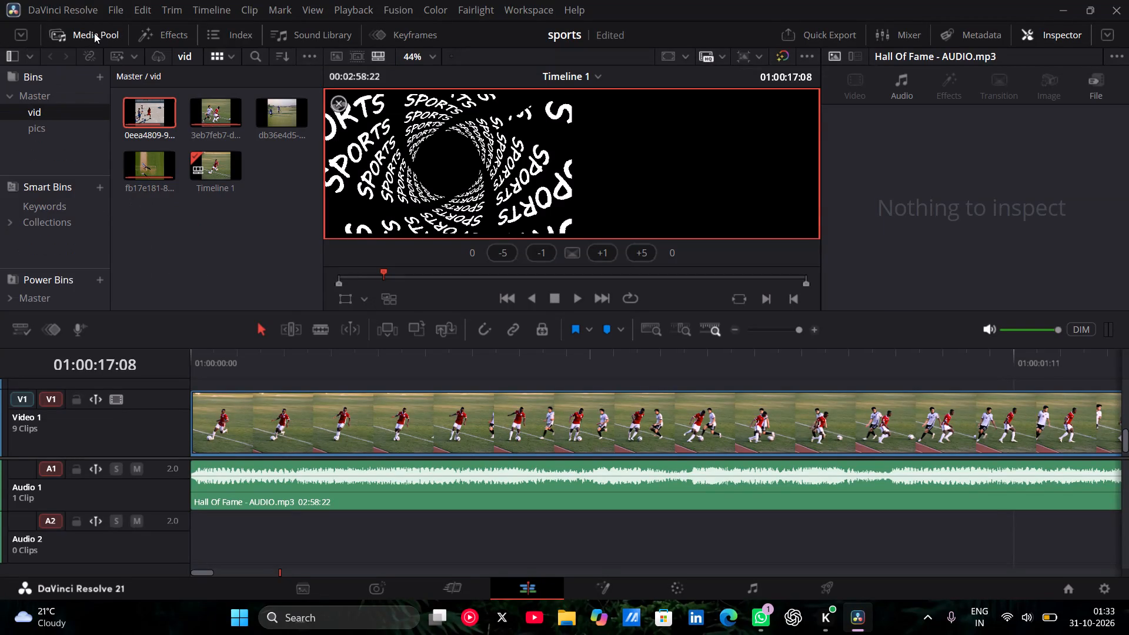
left_click(38, 122)
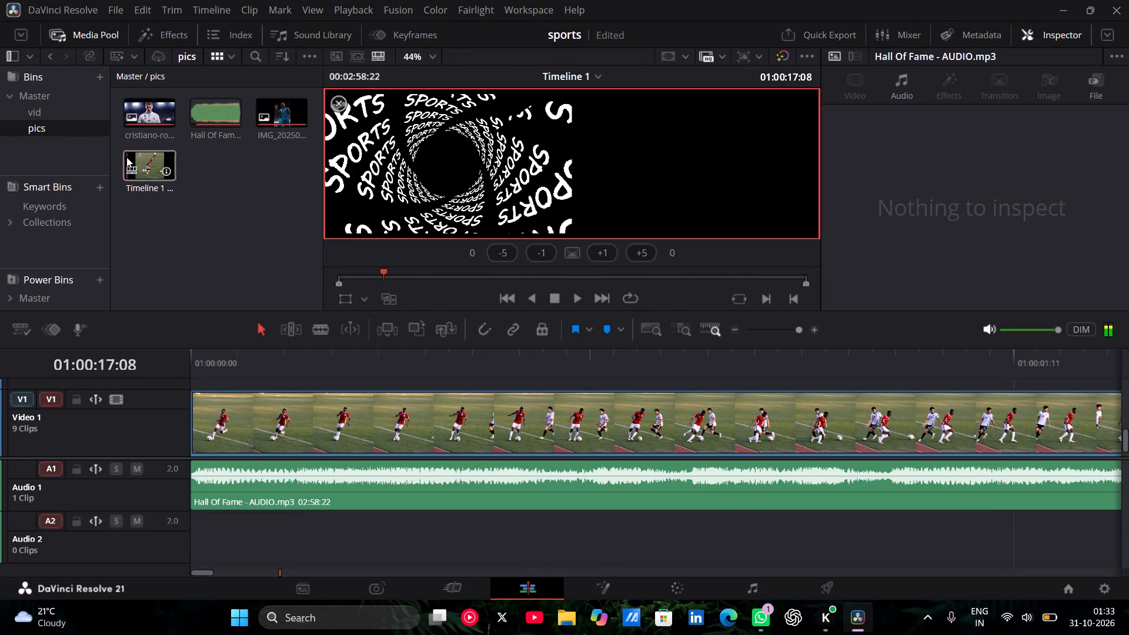
left_click(557, 634)
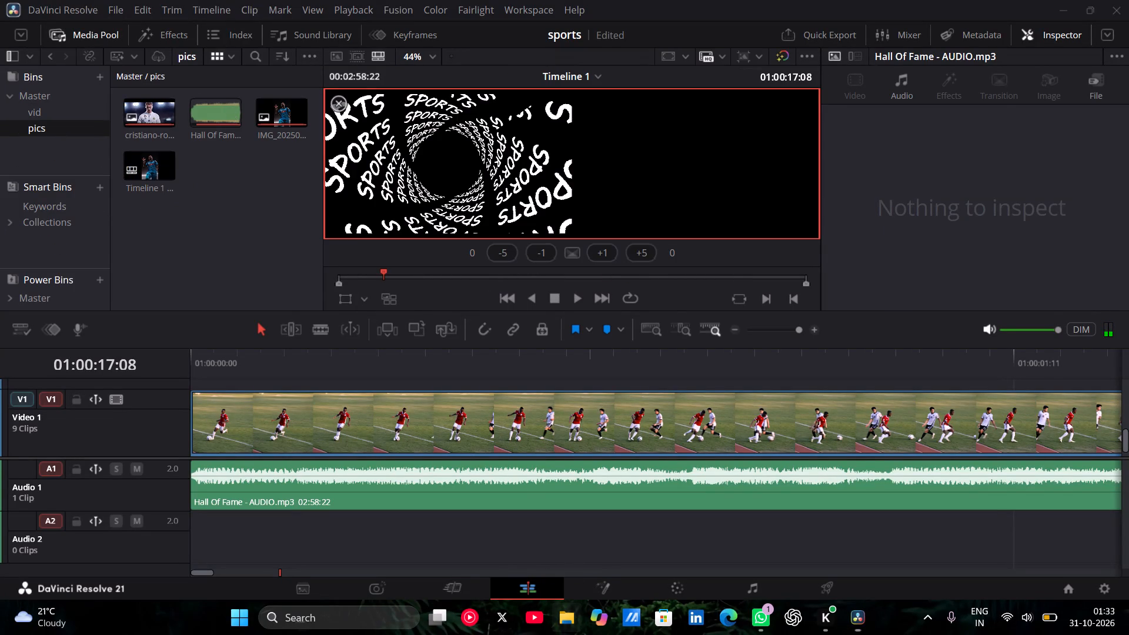
left_click_drag(616, 232, 617, 222)
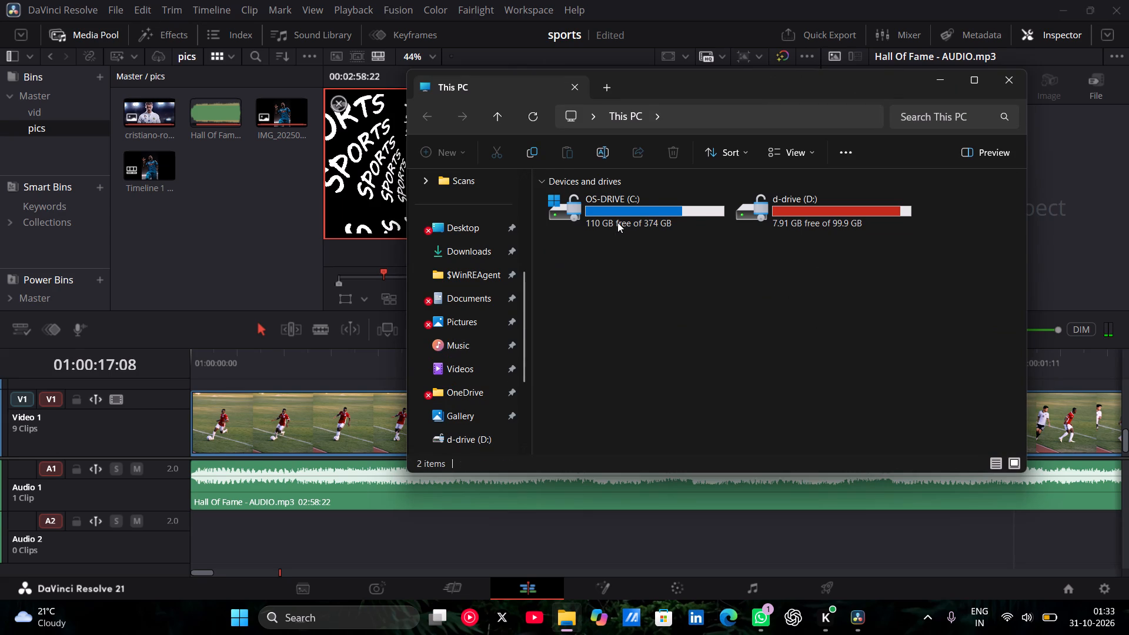
left_click_drag(617, 222, 617, 221)
double_click(617, 221)
scroll(595, 272, "down", 1)
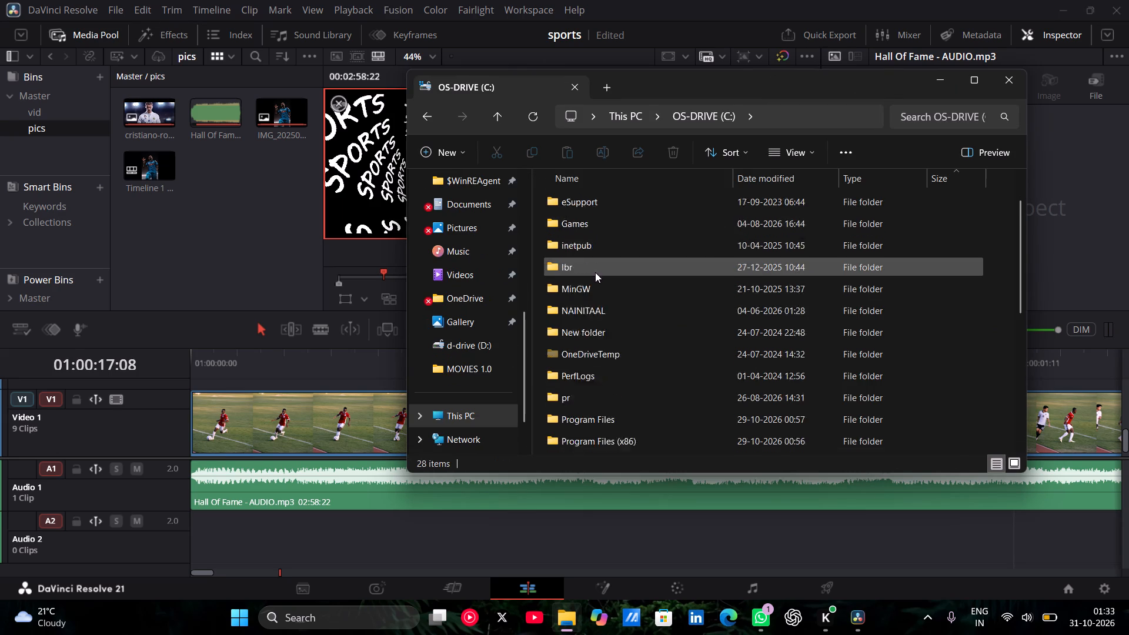
scroll(595, 272, "down", 1)
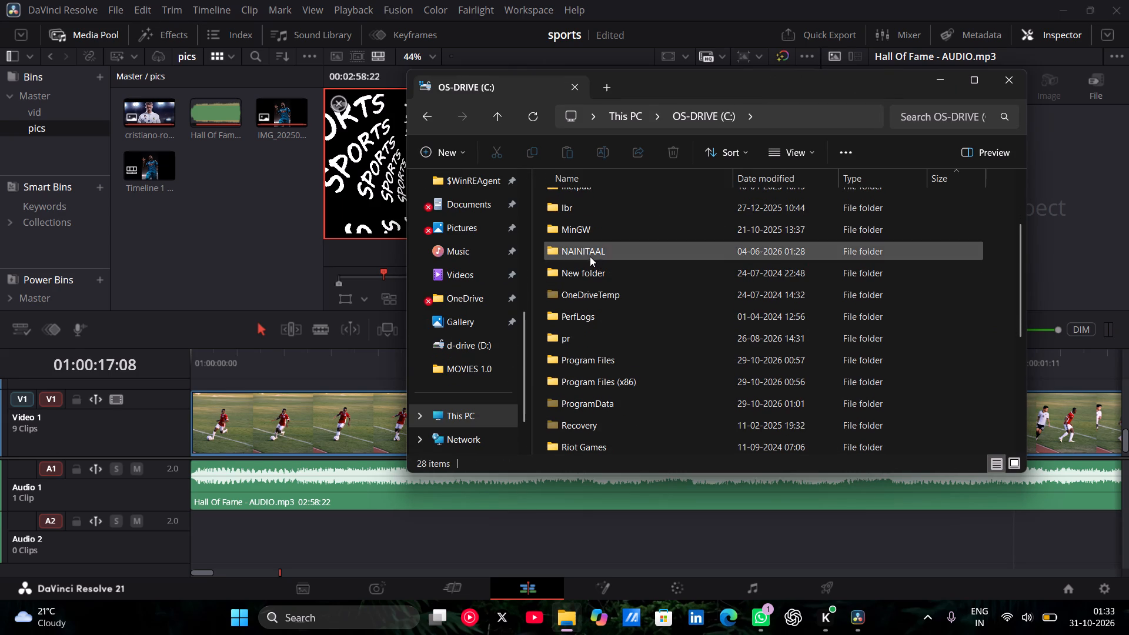
scroll(493, 293, "down", 1)
scroll(493, 296, "up", 1)
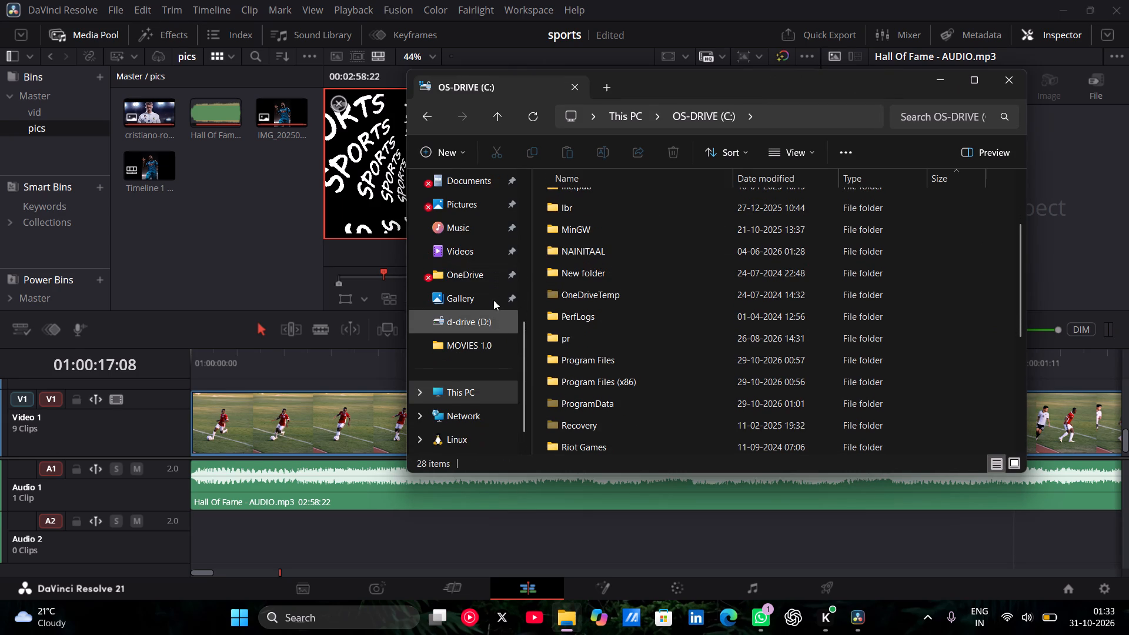
left_click_drag(467, 224, 461, 207)
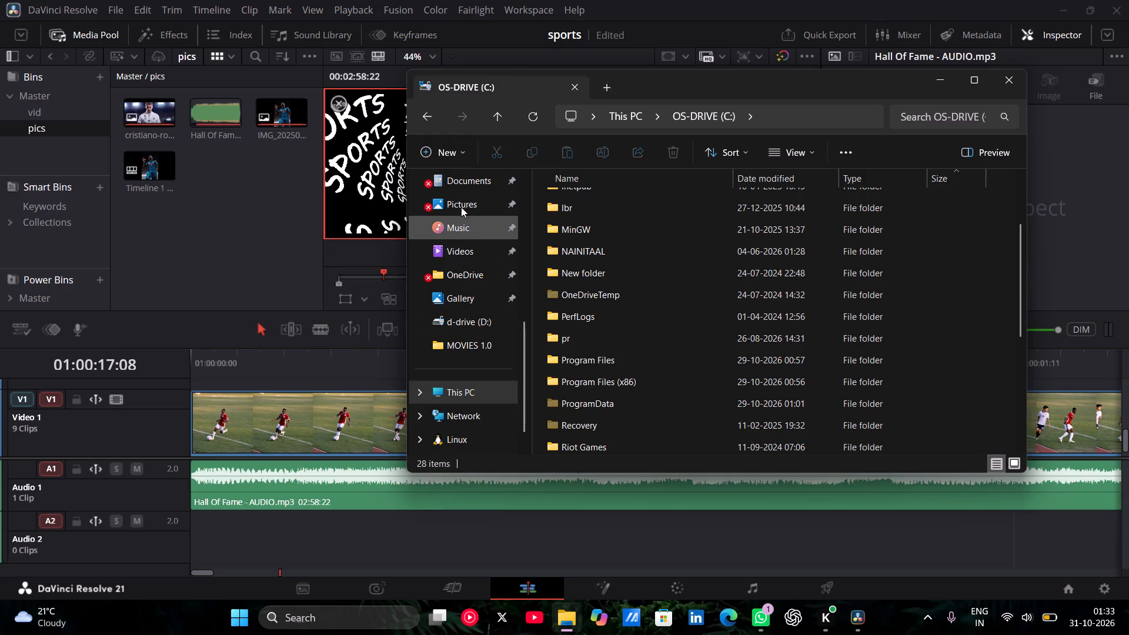
left_click(461, 207)
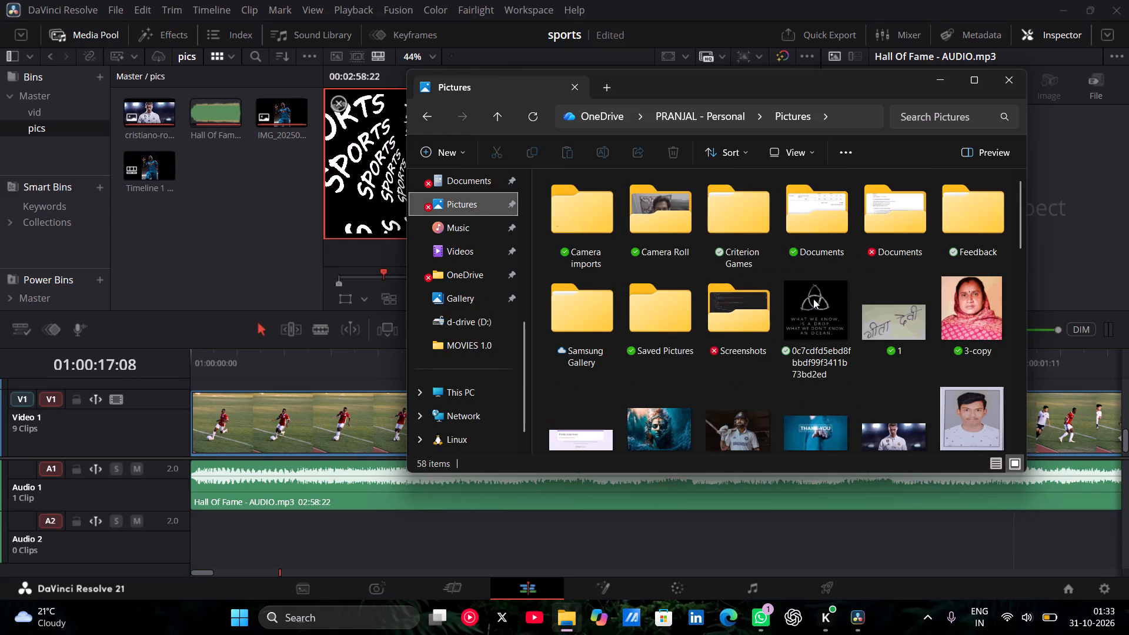
Import the image iron-man-red-glow-3840x2160-24338.png from Pictures into the pics bin and close File Explorer.
scroll(814, 300, "down", 1)
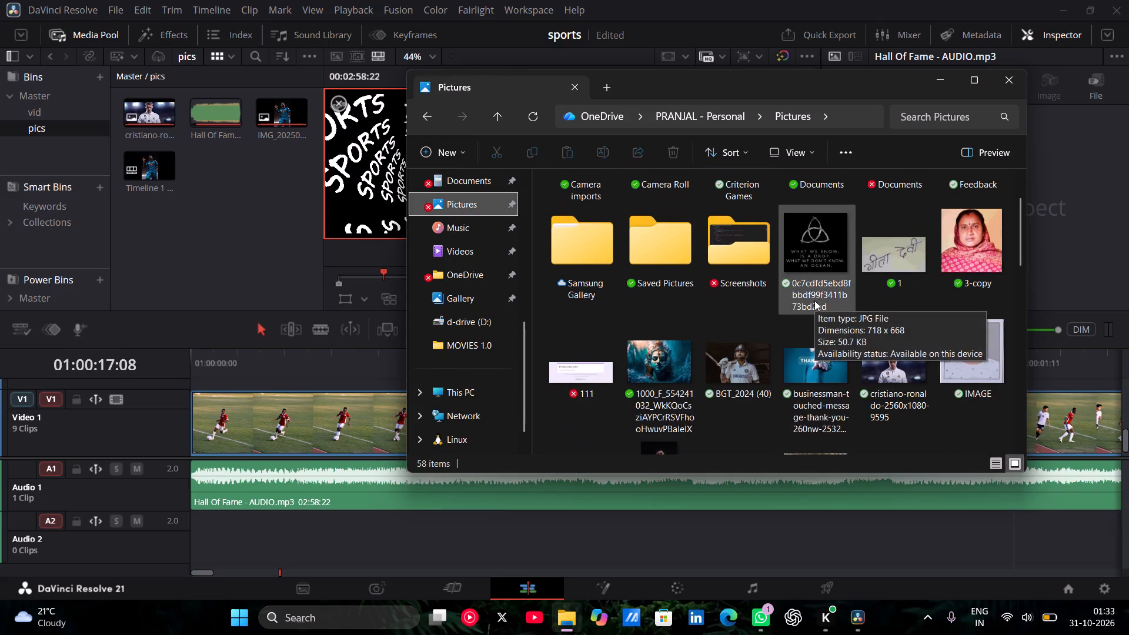
scroll(814, 300, "down", 4)
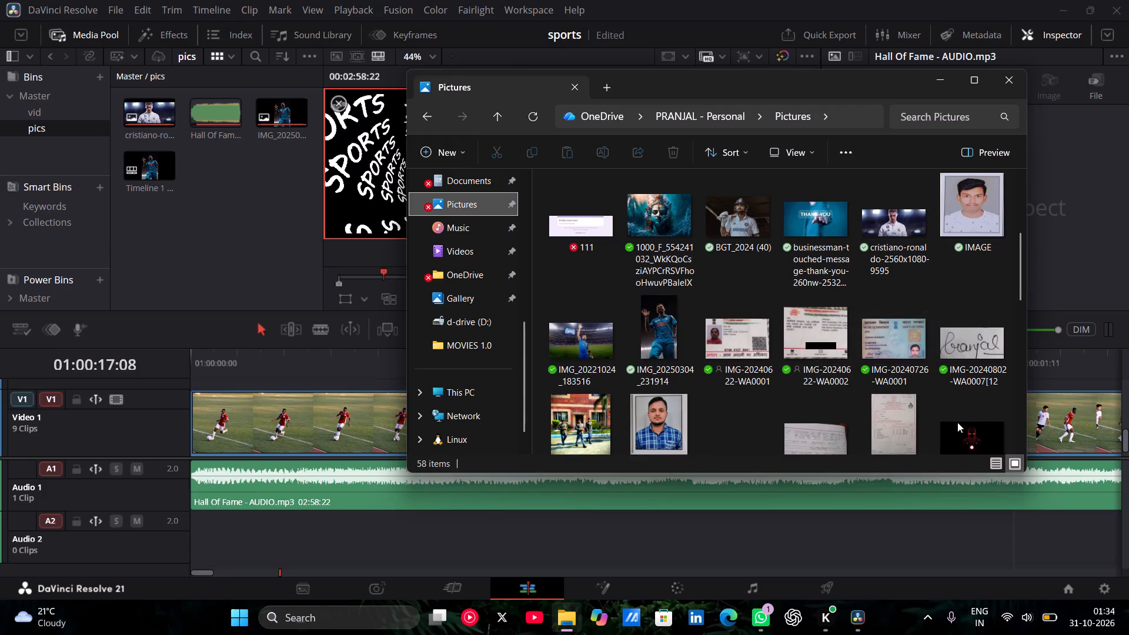
left_click_drag(957, 422, 509, 326)
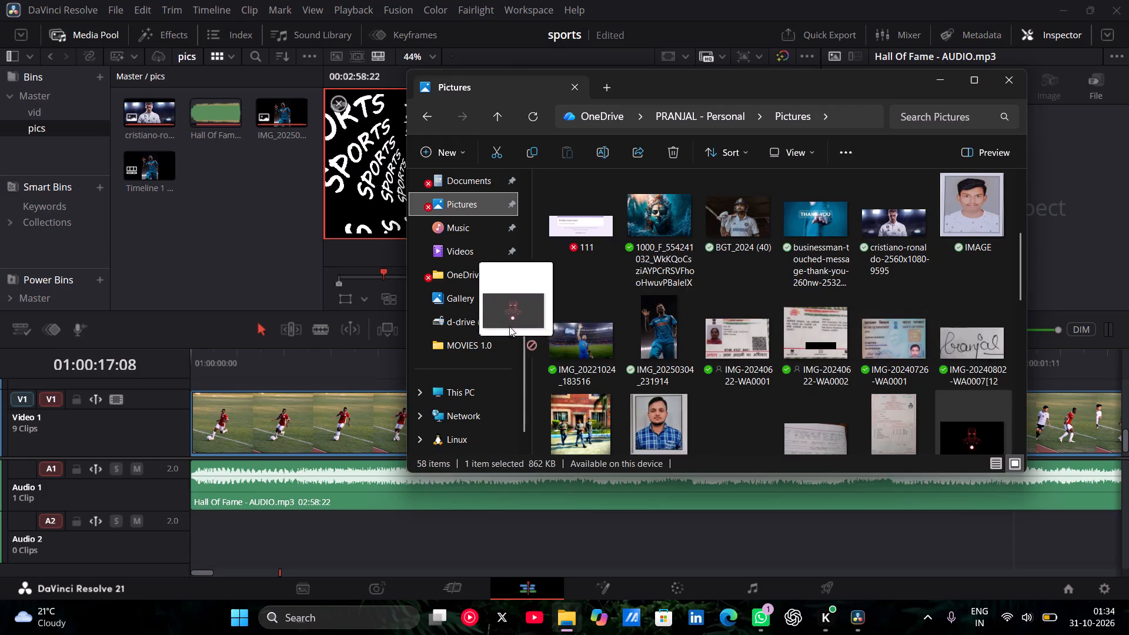
left_click_drag(509, 326, 243, 312)
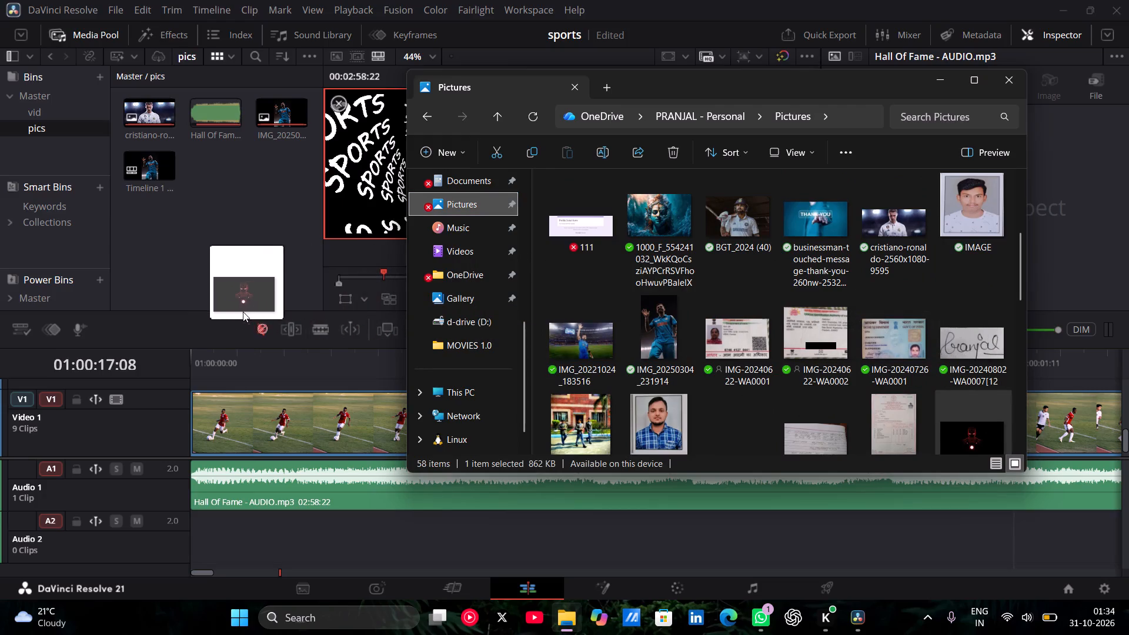
left_click_drag(243, 312, 211, 275)
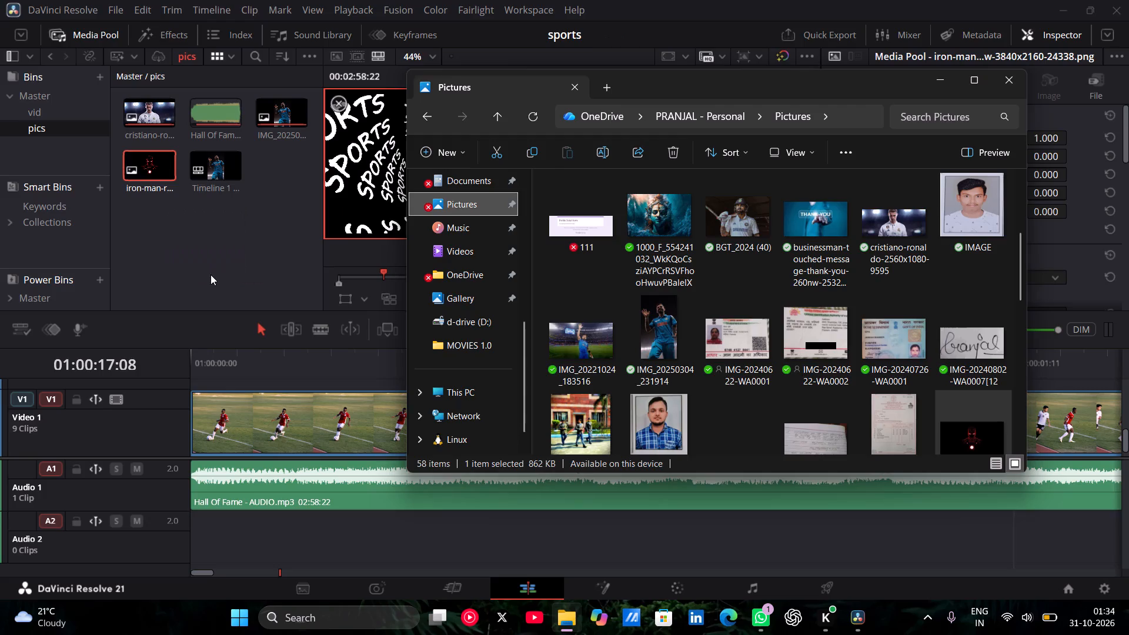
left_click(1012, 88)
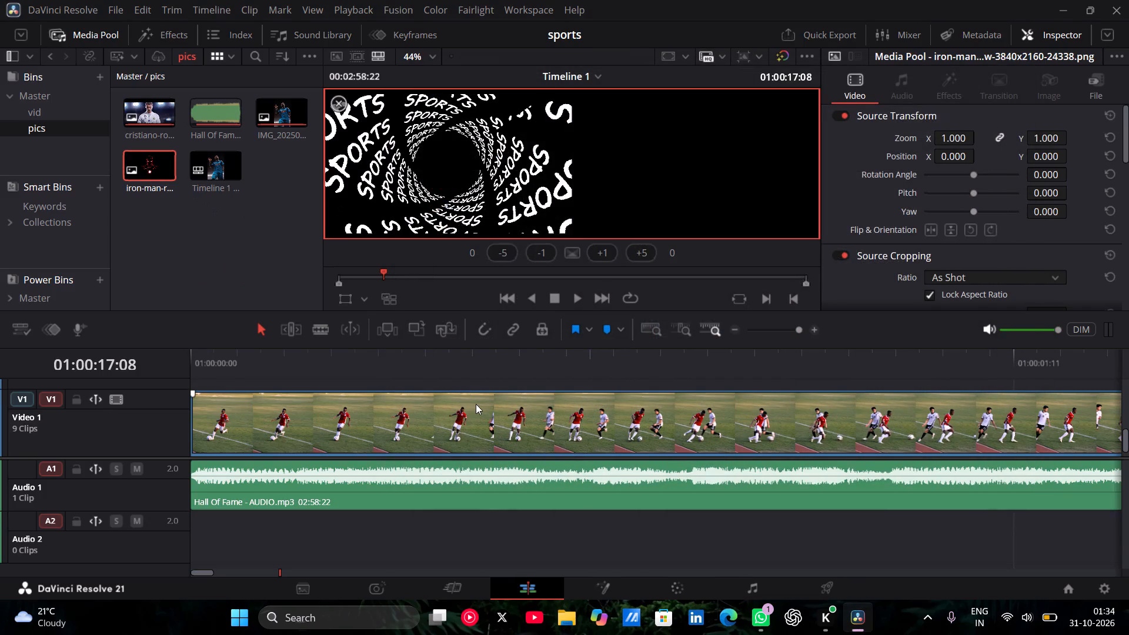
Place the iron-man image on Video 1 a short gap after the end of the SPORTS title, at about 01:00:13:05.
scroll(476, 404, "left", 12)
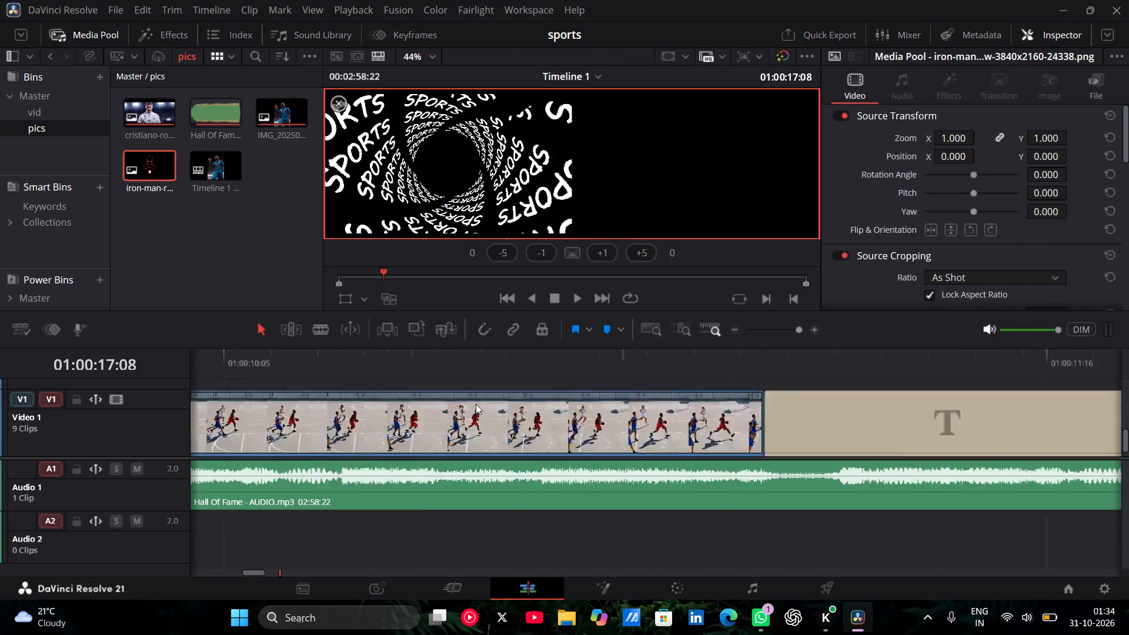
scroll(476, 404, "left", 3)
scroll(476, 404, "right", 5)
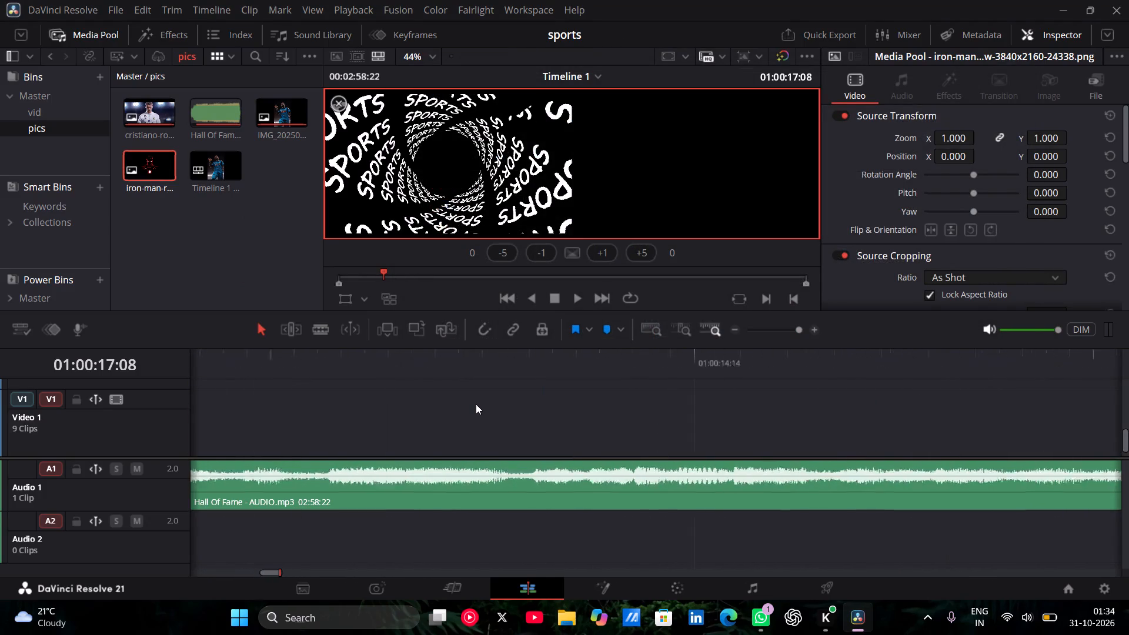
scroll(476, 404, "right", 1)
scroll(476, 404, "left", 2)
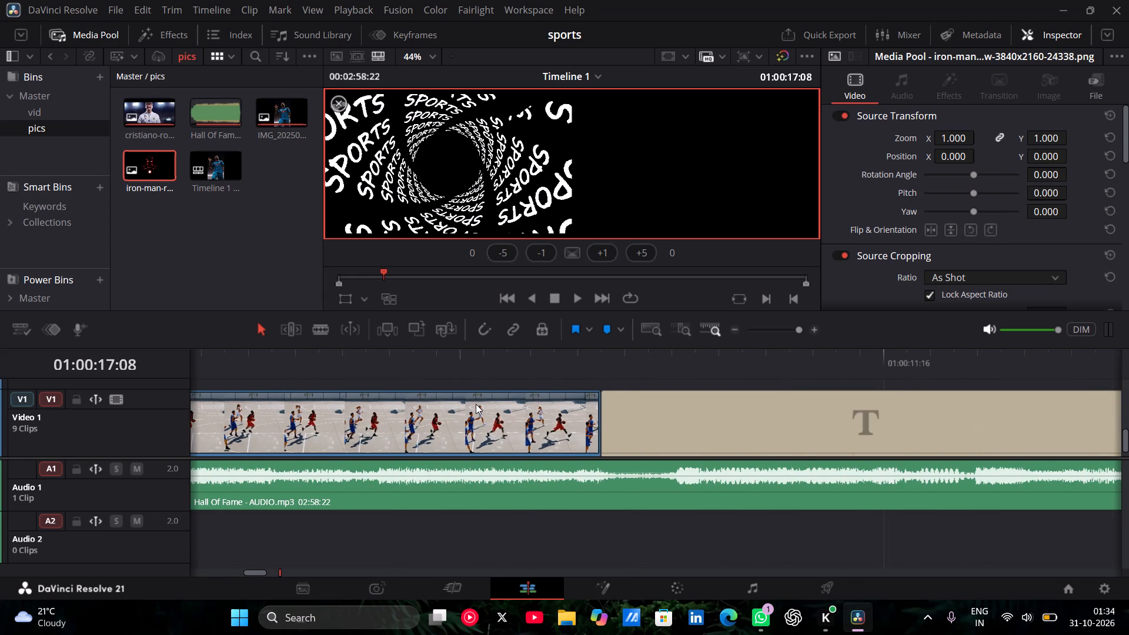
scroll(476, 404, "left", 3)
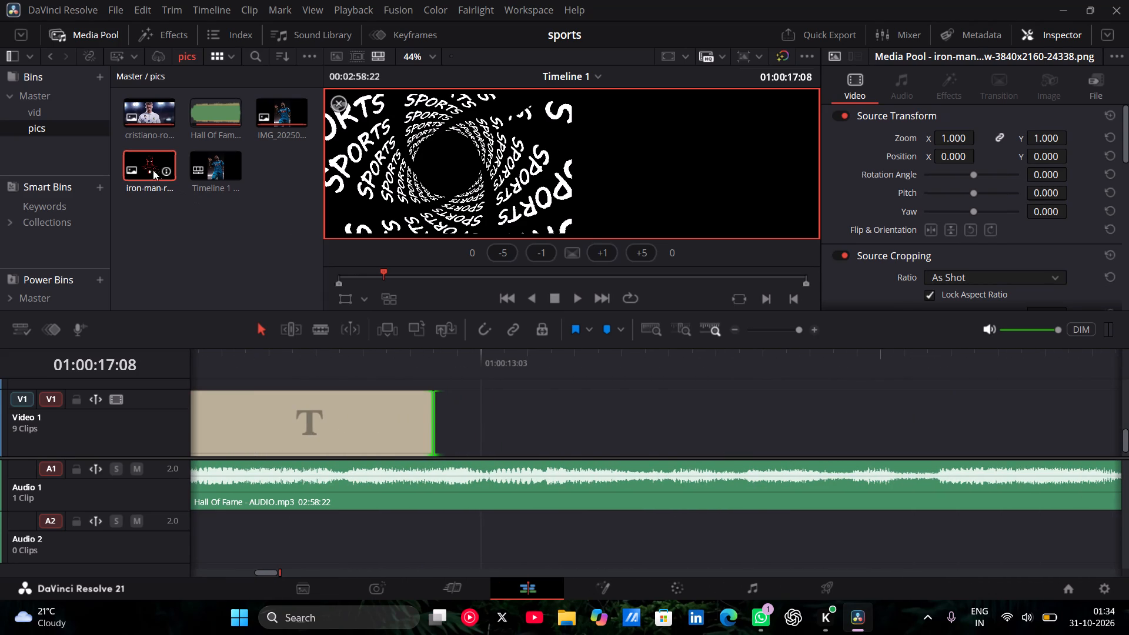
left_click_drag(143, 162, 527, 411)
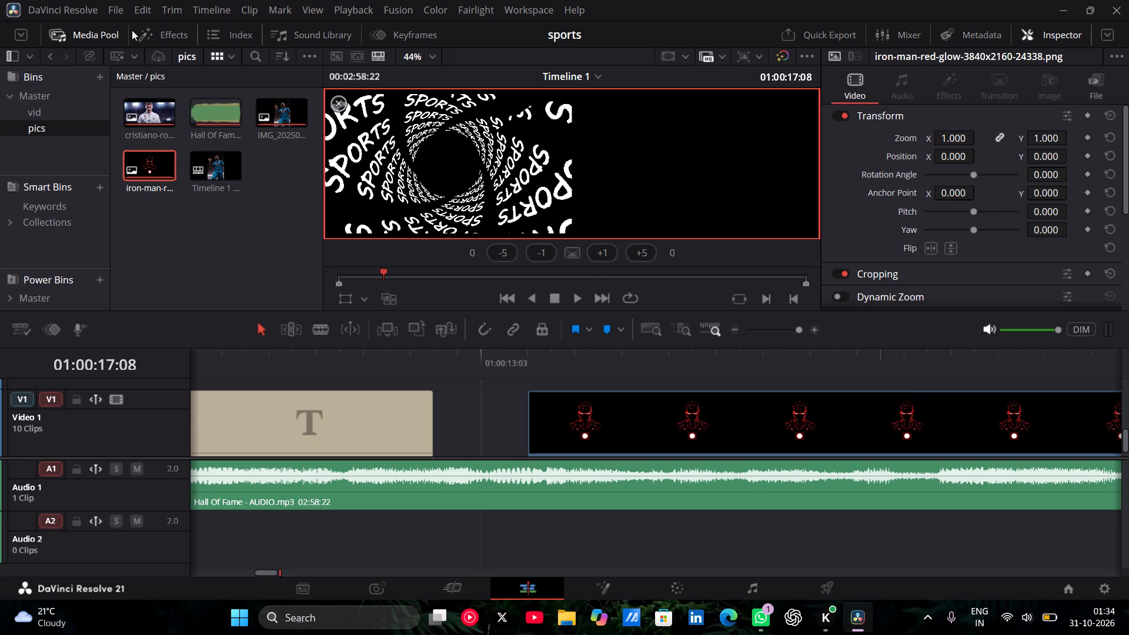
Browse the Fusion Titles for a title style to use after the SPORTS Barrel title.
left_click(151, 32)
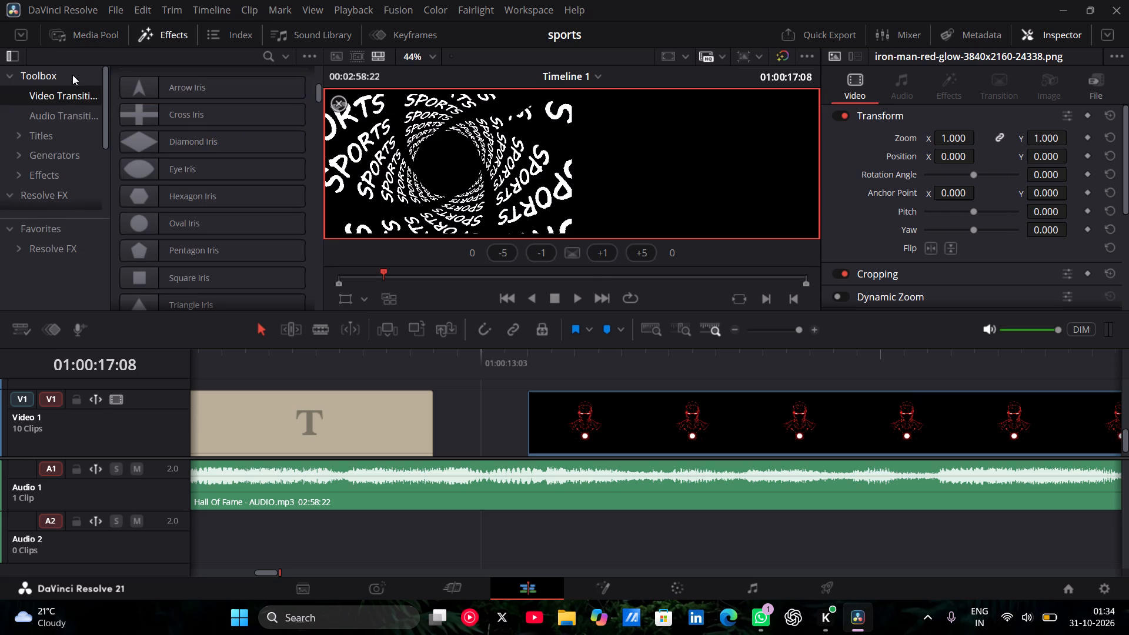
left_click(32, 76)
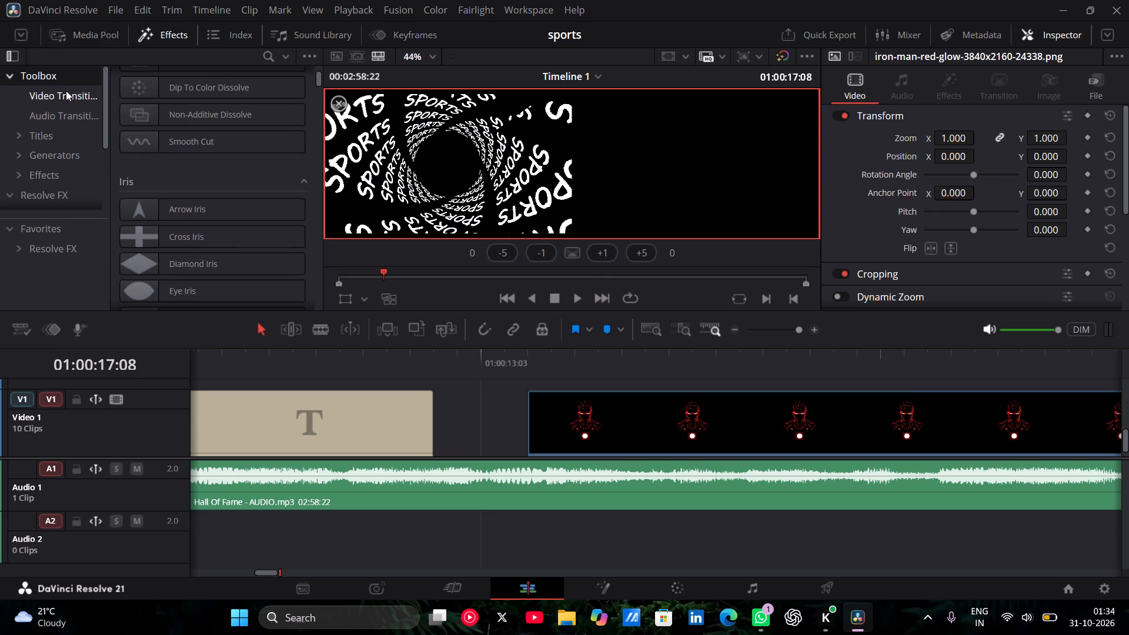
left_click(53, 136)
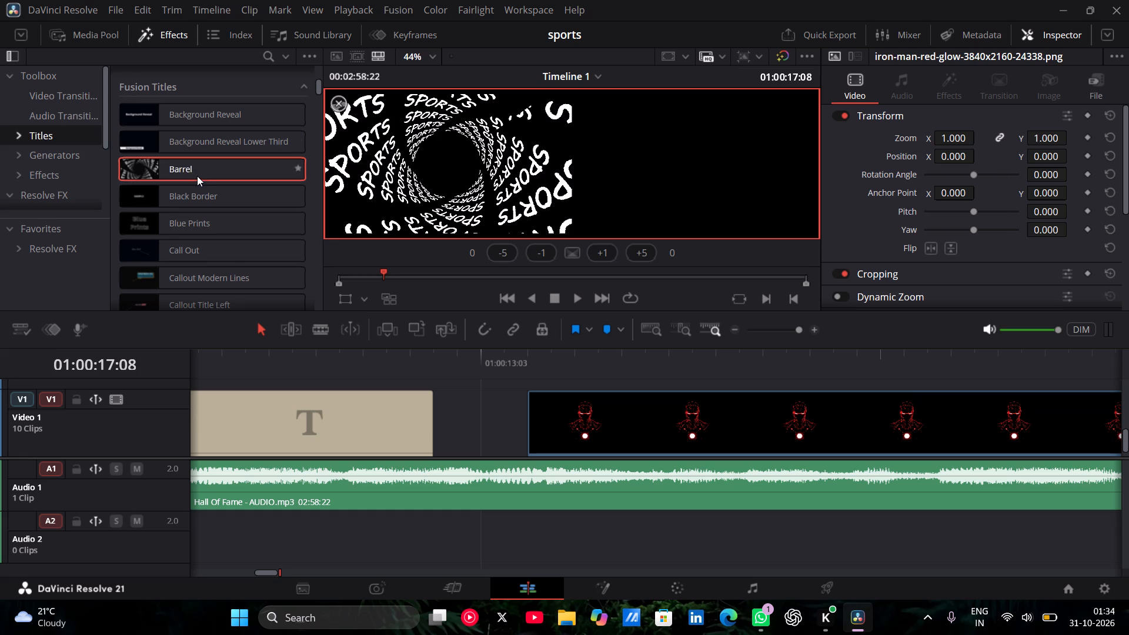
scroll(197, 176, "down", 2)
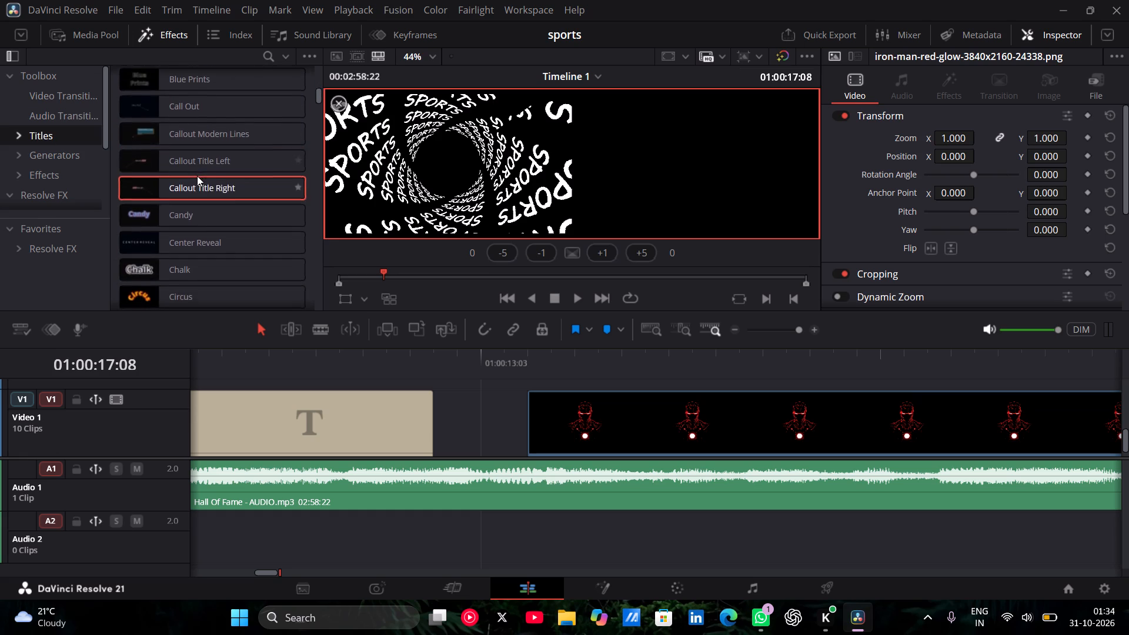
scroll(197, 176, "down", 1)
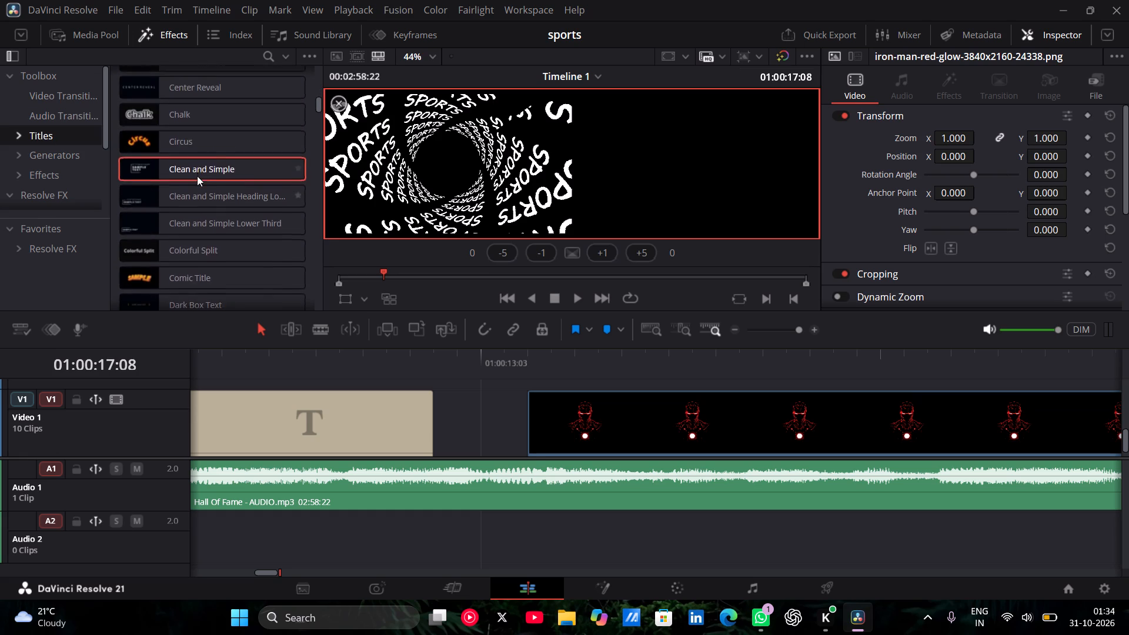
scroll(197, 176, "up", 2)
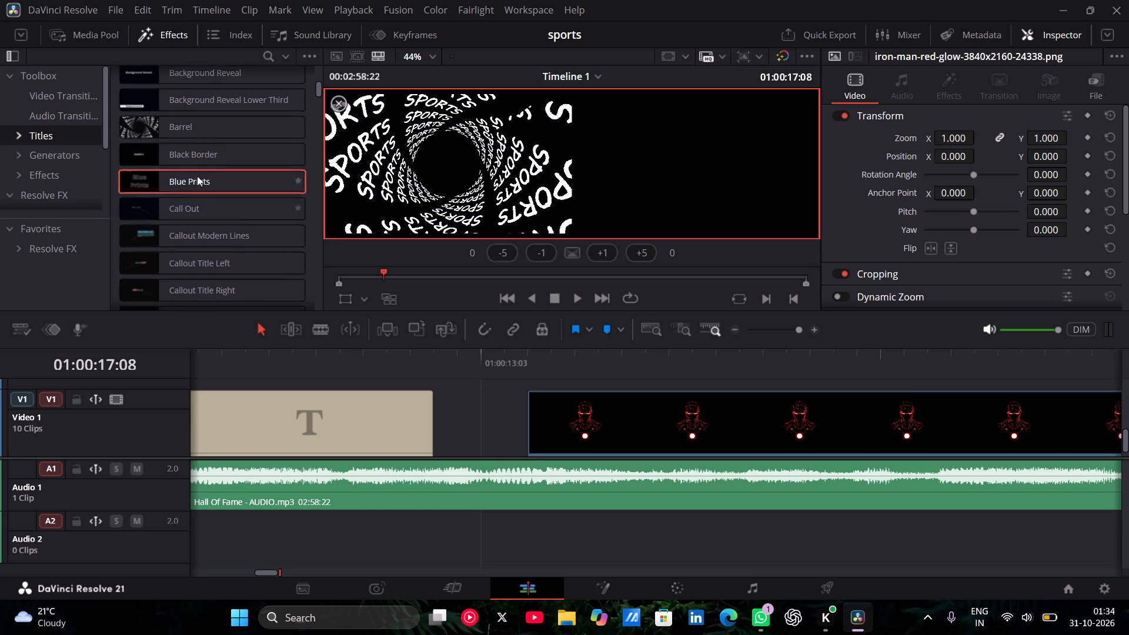
scroll(197, 176, "up", 2)
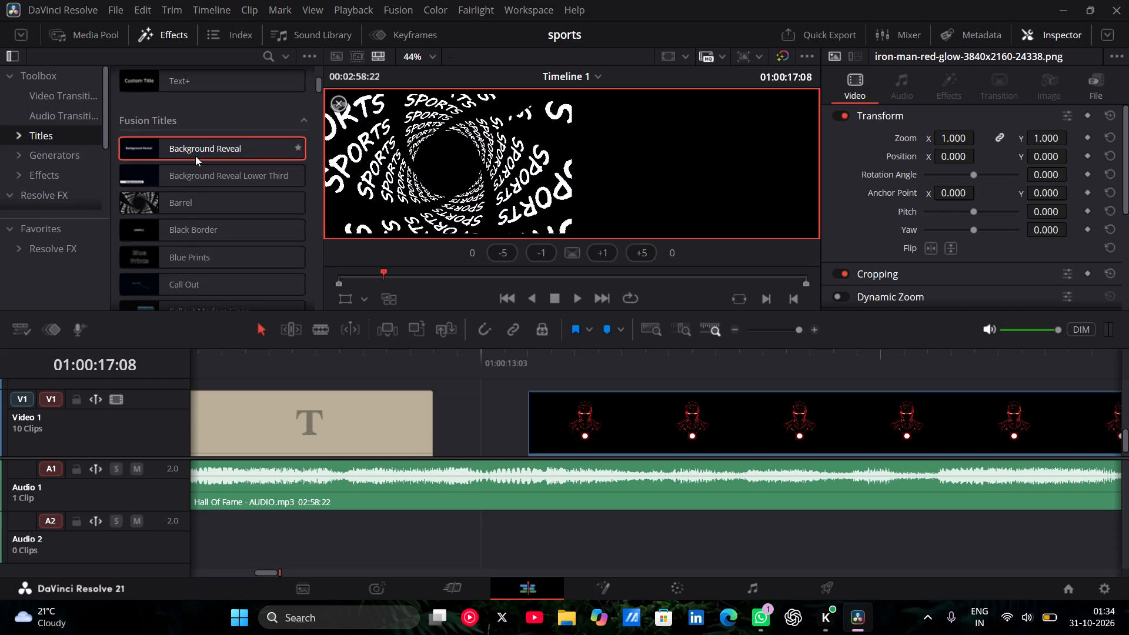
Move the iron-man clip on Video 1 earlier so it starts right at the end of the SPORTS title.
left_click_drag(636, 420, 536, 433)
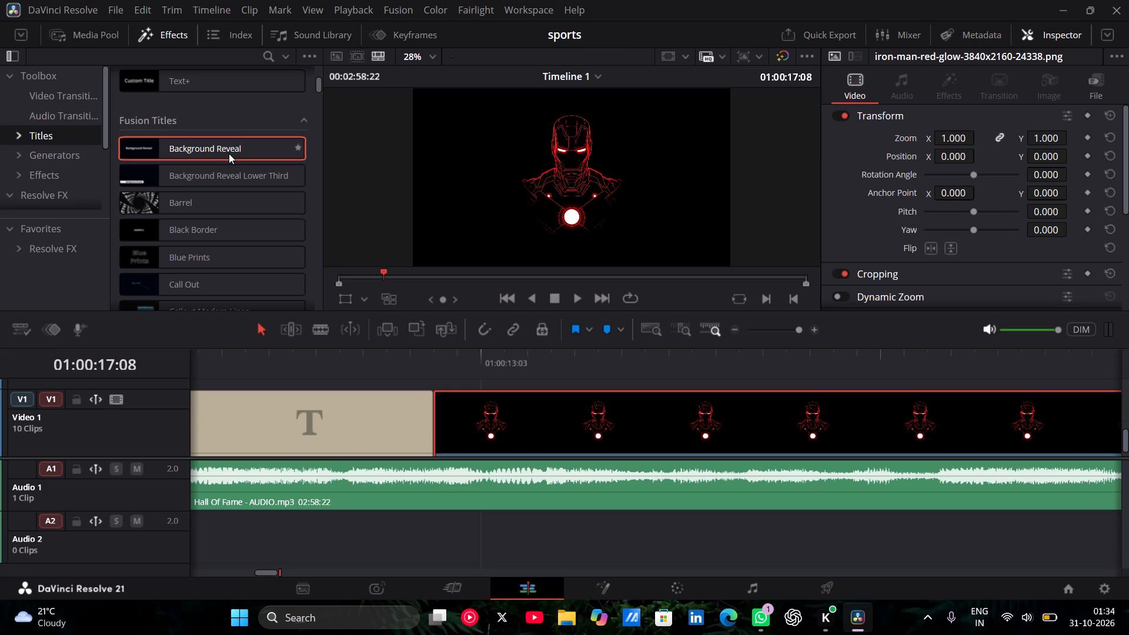
Add a Background Reveal Fusion title to Video 1 directly after the SPORTS title, overwriting the iron-man clip.
left_click_drag(229, 153, 527, 383)
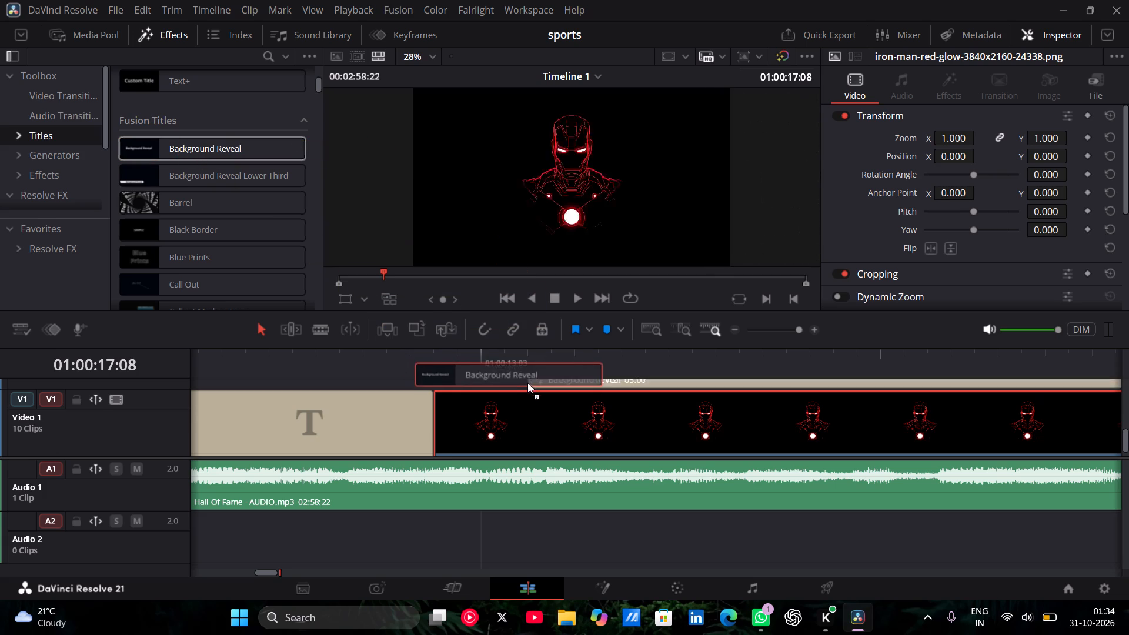
left_click_drag(527, 383, 512, 405)
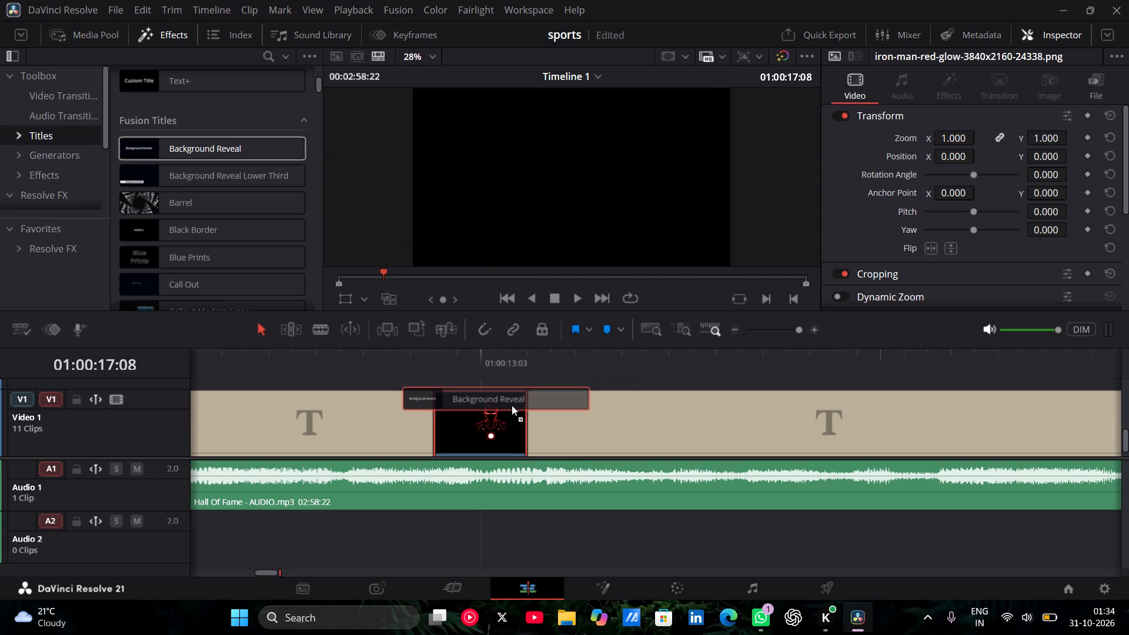
left_click_drag(512, 405, 440, 406)
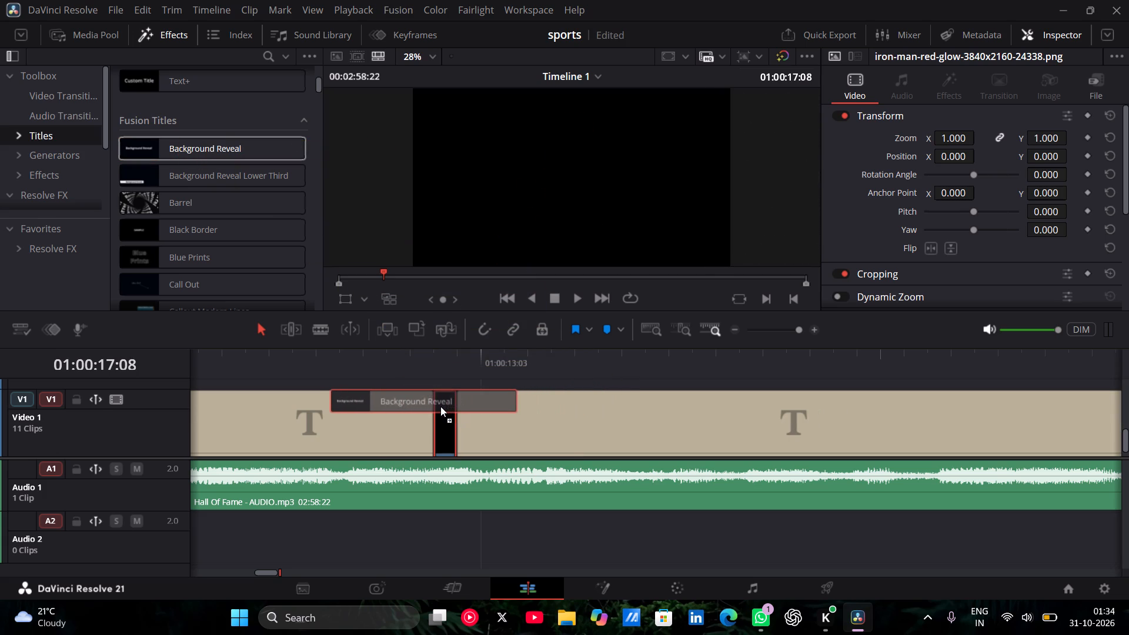
left_click_drag(440, 406, 430, 404)
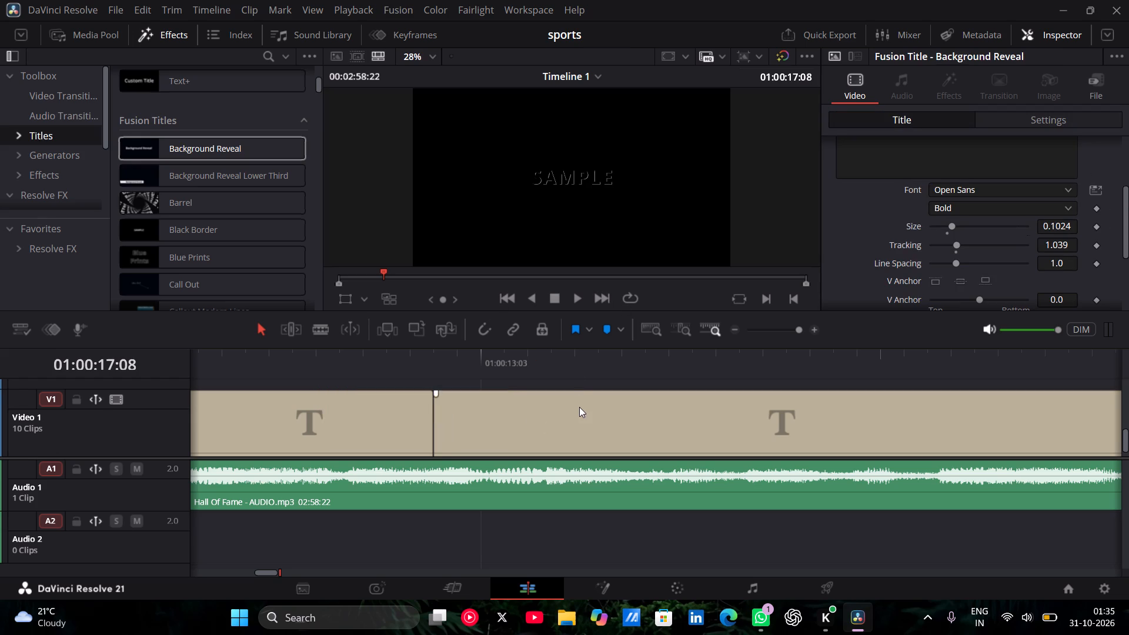
Play back the end of the Background Reveal title from about 01:00:17:08 to review how it looks.
scroll(579, 407, "left", 3)
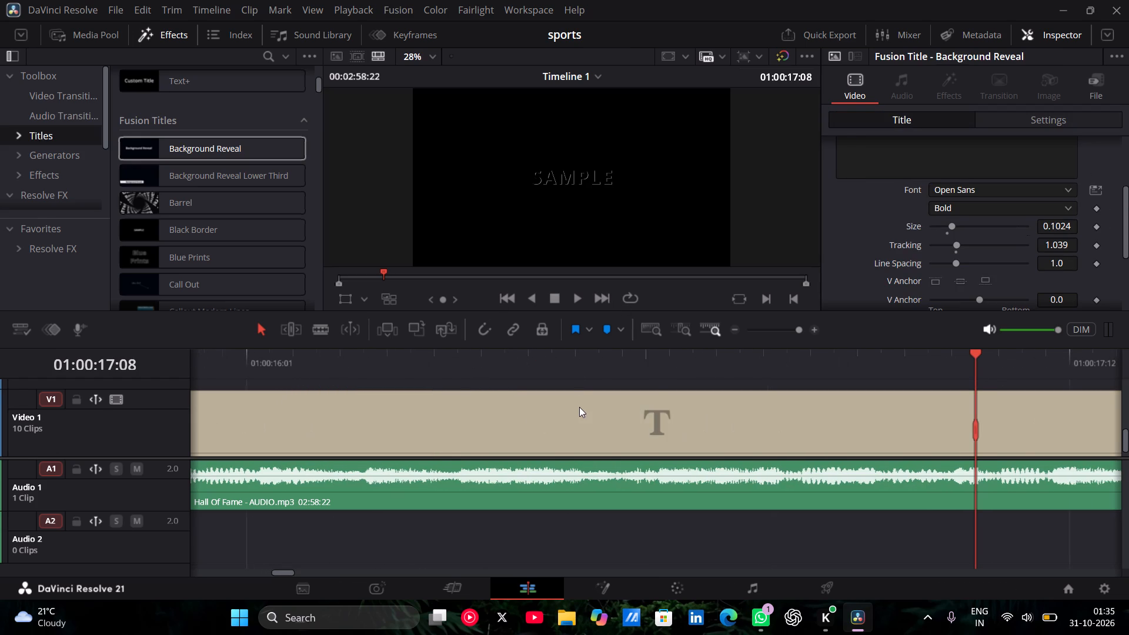
scroll(579, 407, "left", 1)
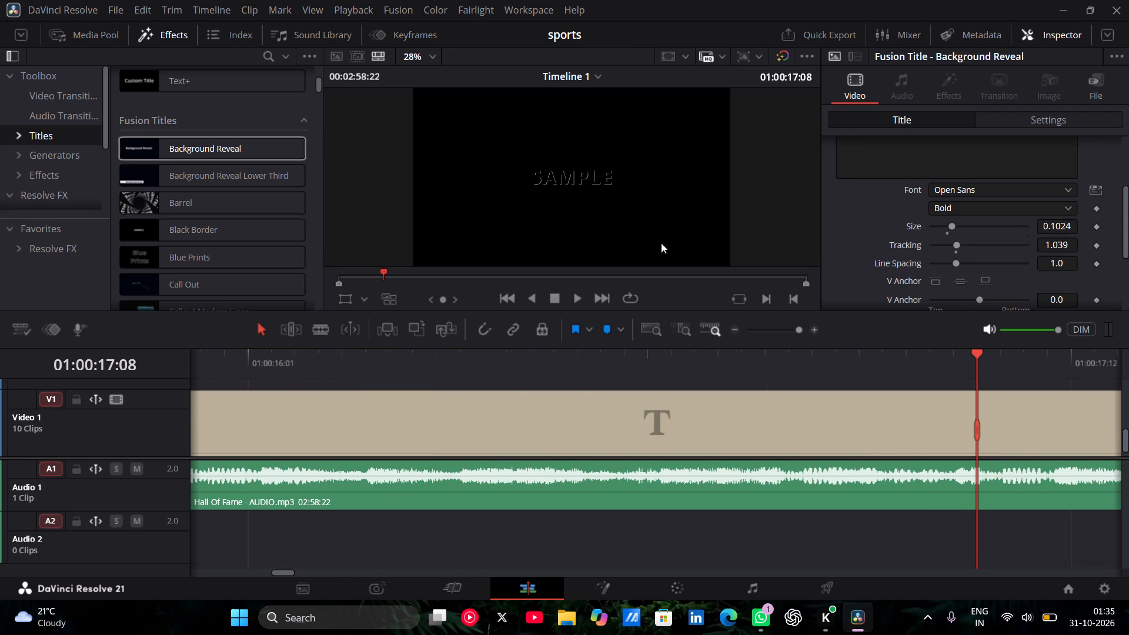
left_click(570, 304)
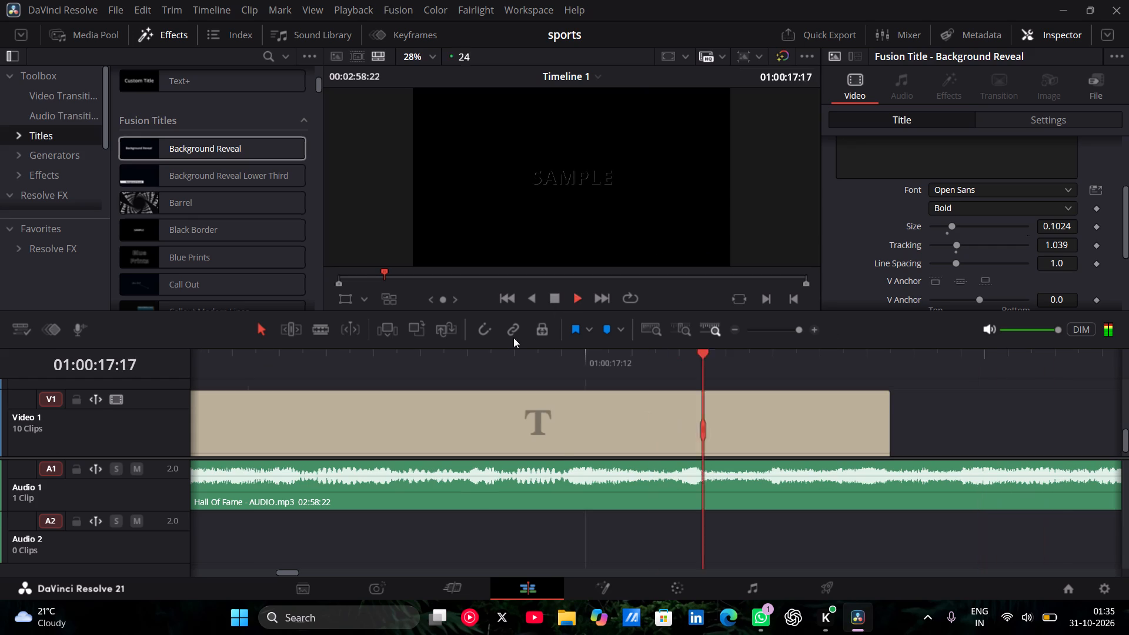
left_click(331, 357)
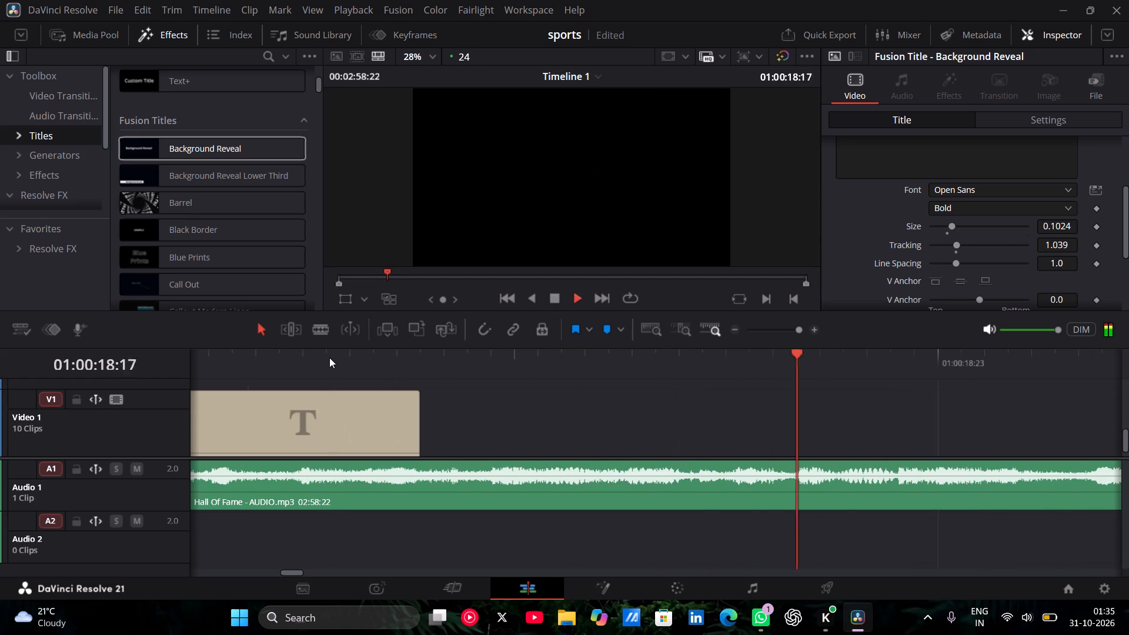
left_click(576, 299)
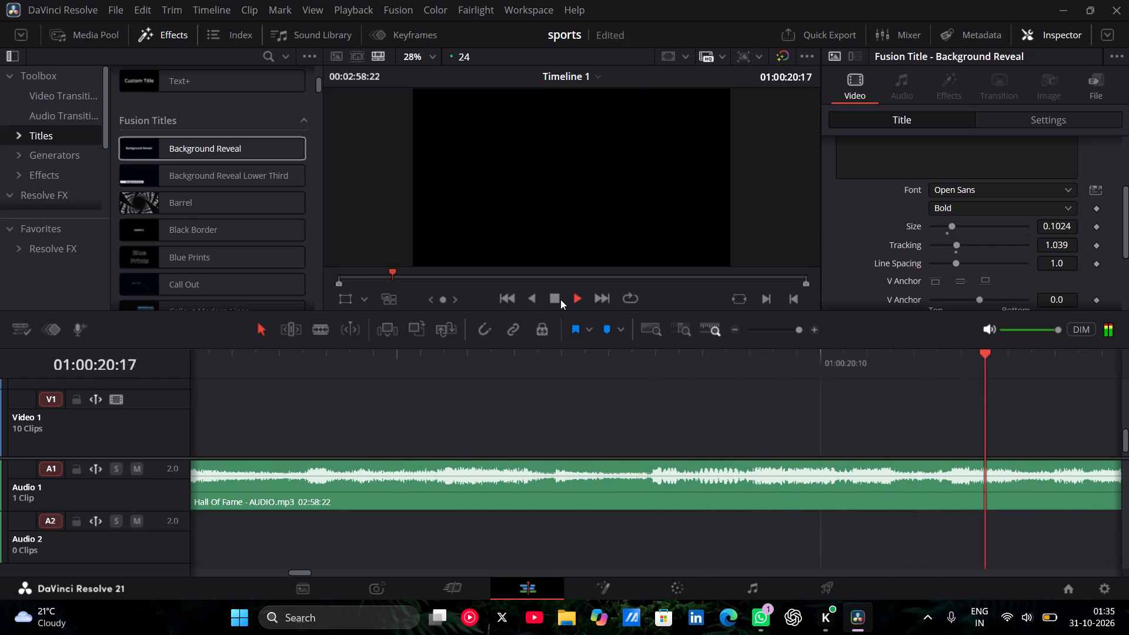
left_click(557, 299)
Undo the addition of the Background Reveal title after the SPORTS title on Video 1.
scroll(445, 394, "right", 7)
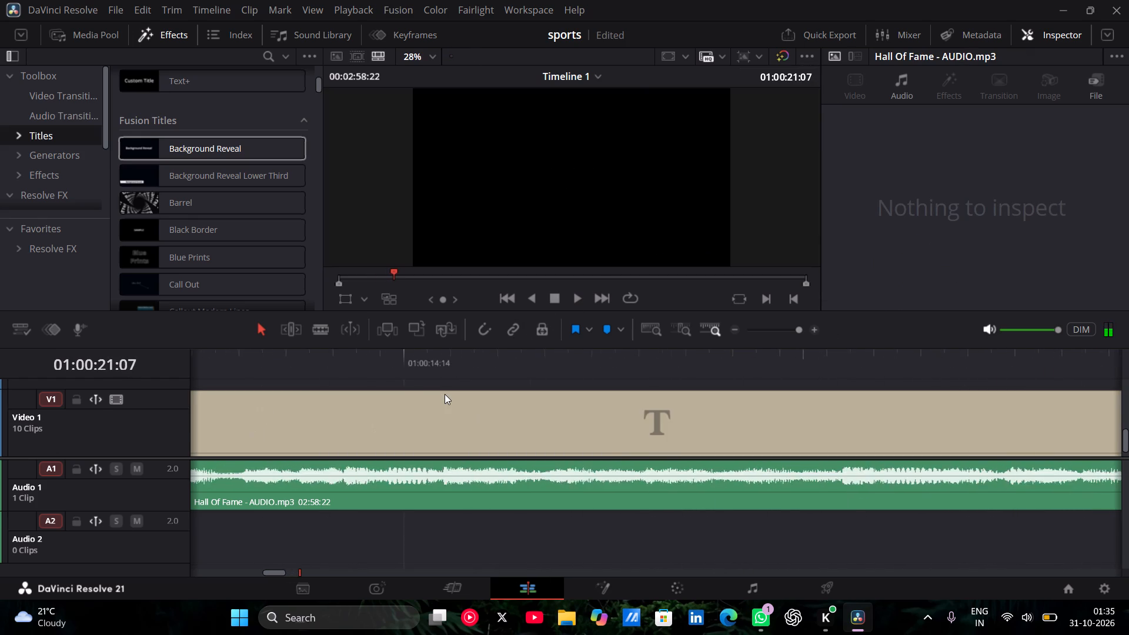
scroll(445, 394, "right", 4)
scroll(445, 394, "left", 1)
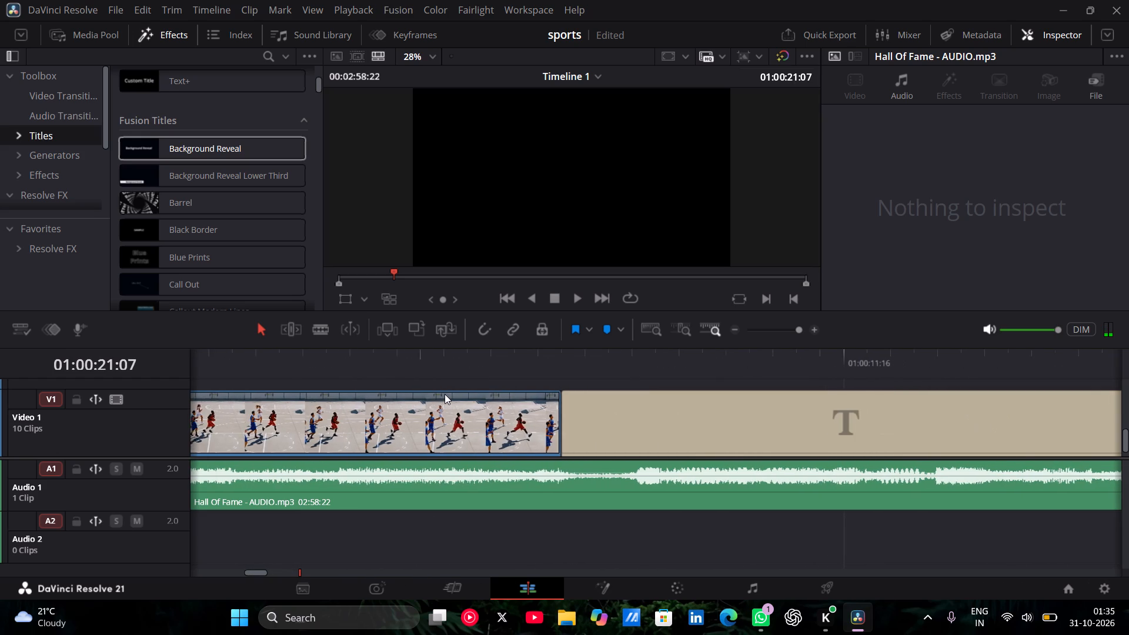
key("ctrl+z")
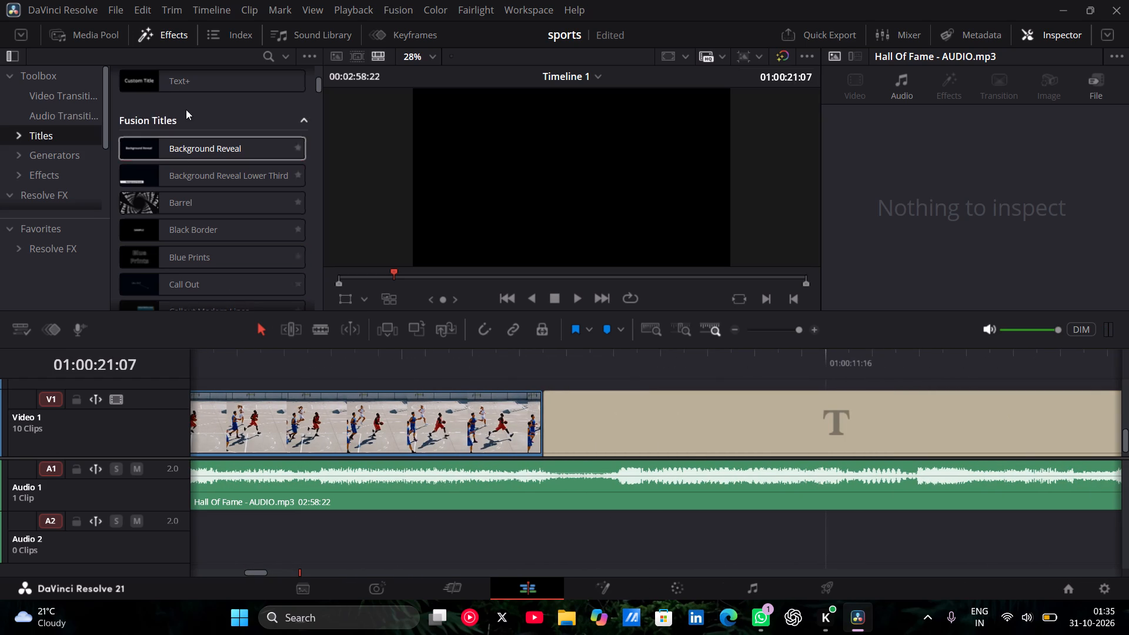
Ripple-delete the SPORTS Barrel title that follows the basketball clip on Video 1.
left_click(593, 400)
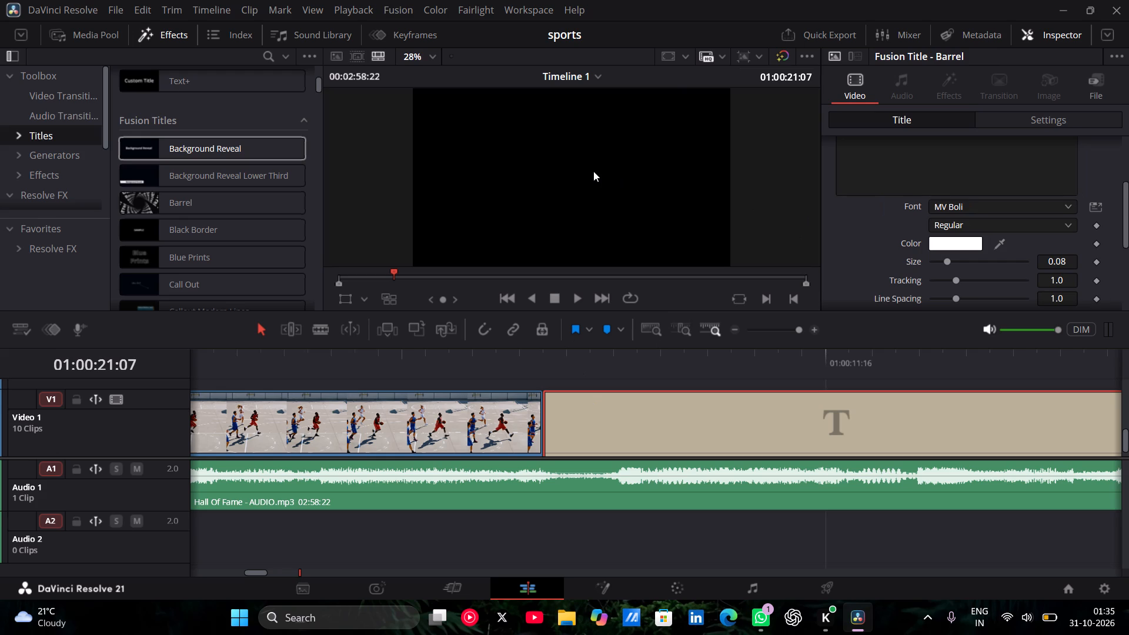
key("Delete")
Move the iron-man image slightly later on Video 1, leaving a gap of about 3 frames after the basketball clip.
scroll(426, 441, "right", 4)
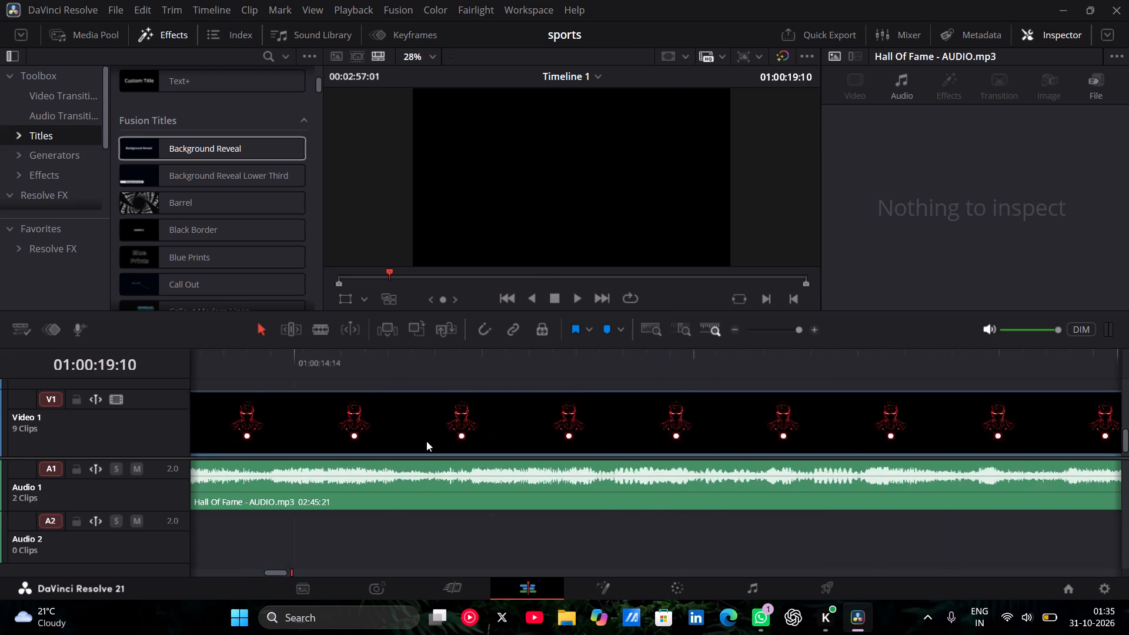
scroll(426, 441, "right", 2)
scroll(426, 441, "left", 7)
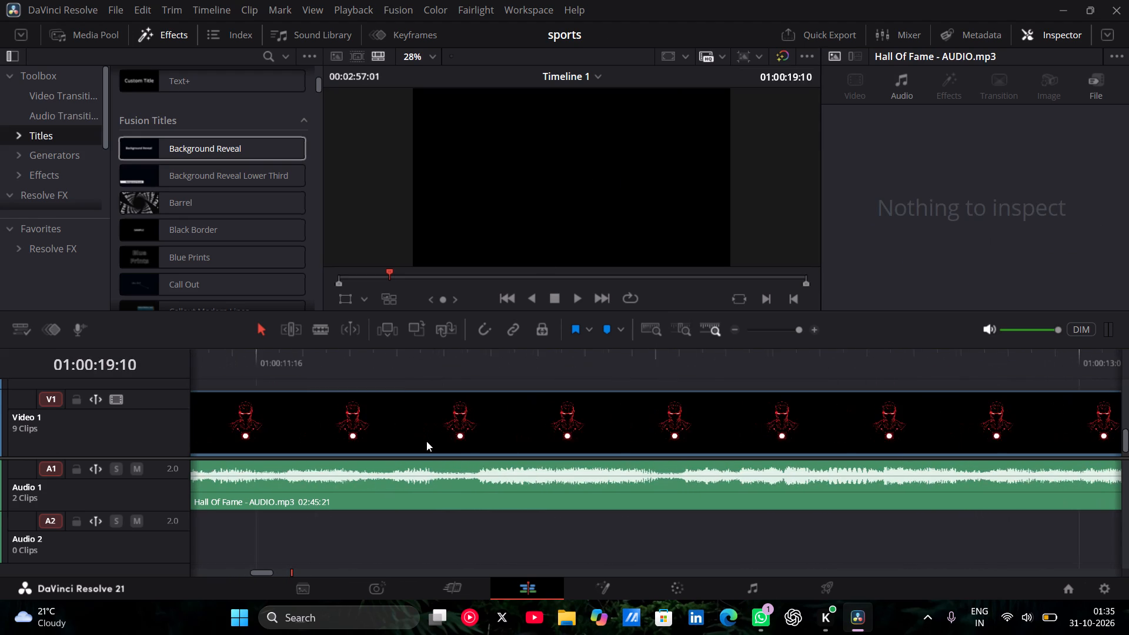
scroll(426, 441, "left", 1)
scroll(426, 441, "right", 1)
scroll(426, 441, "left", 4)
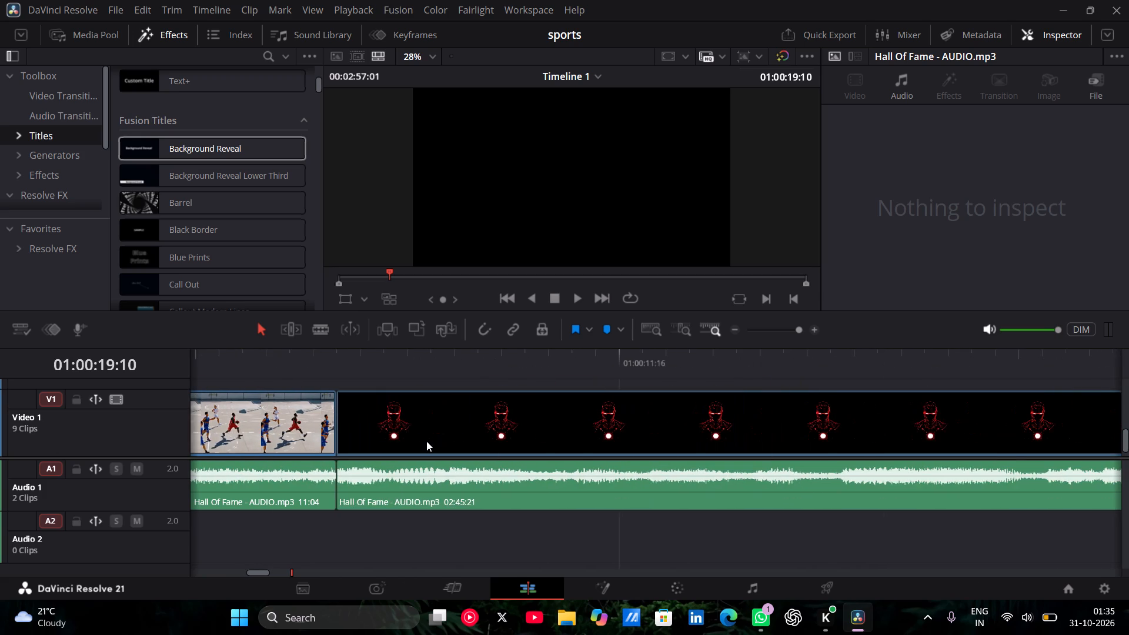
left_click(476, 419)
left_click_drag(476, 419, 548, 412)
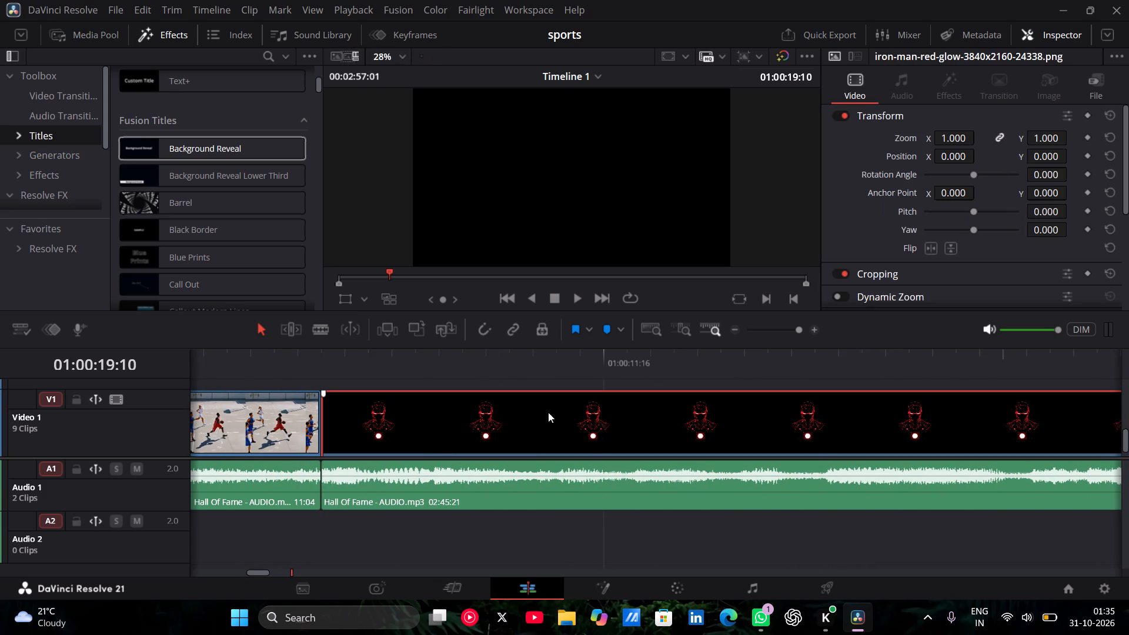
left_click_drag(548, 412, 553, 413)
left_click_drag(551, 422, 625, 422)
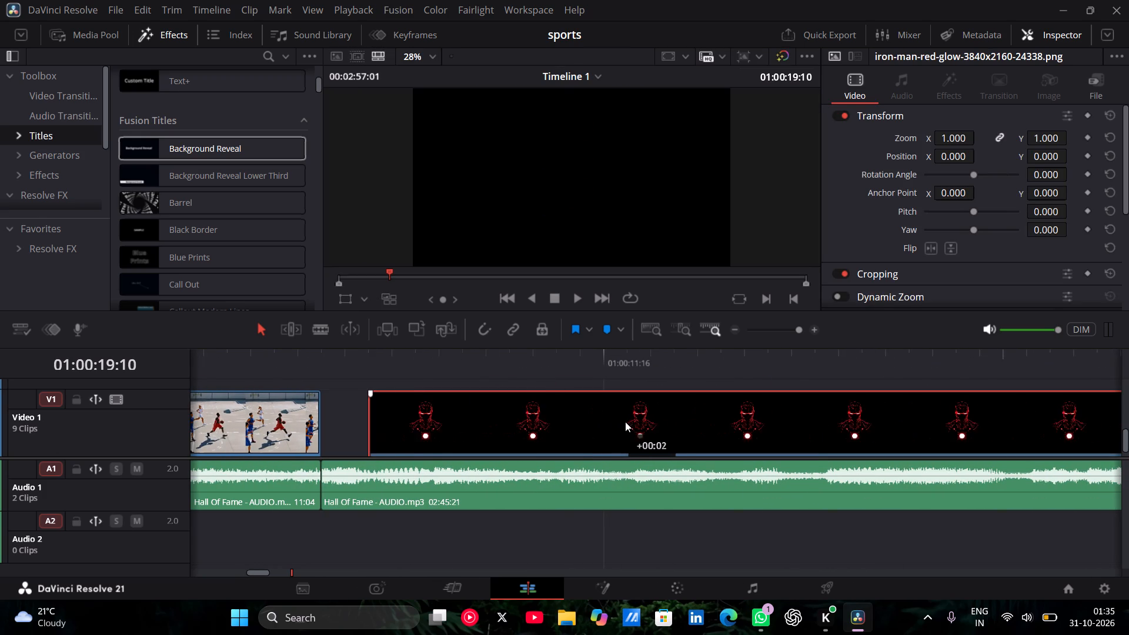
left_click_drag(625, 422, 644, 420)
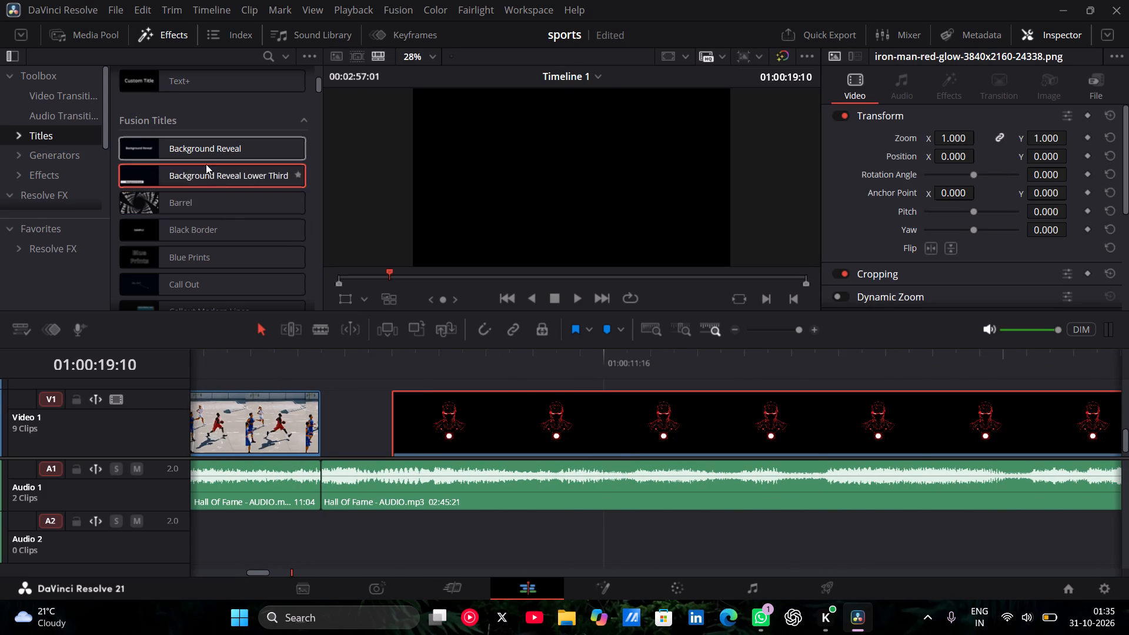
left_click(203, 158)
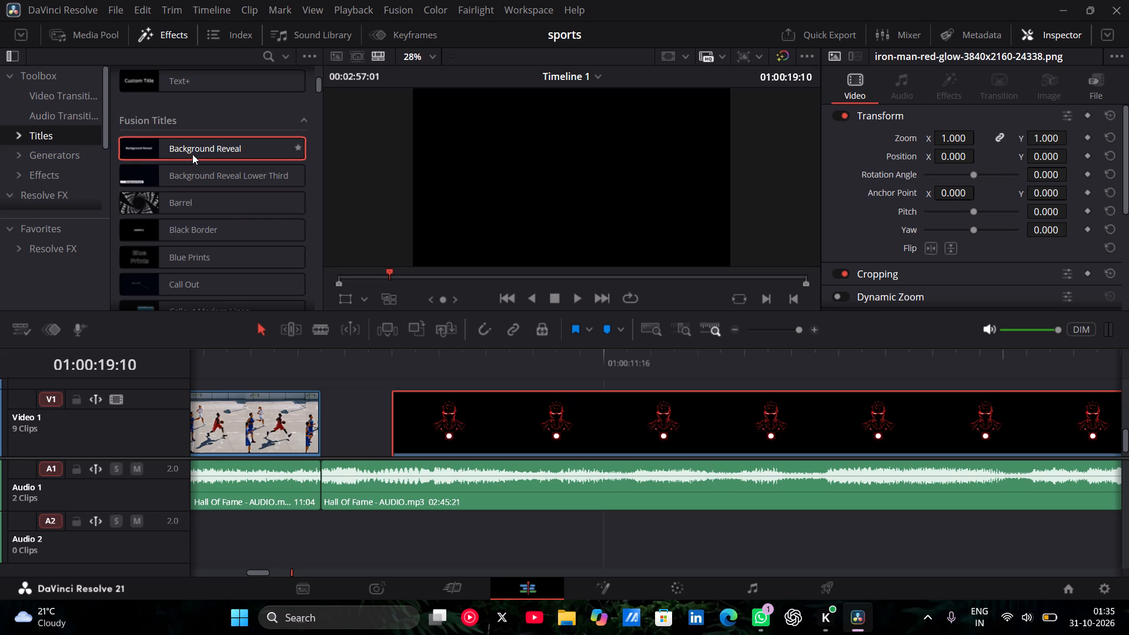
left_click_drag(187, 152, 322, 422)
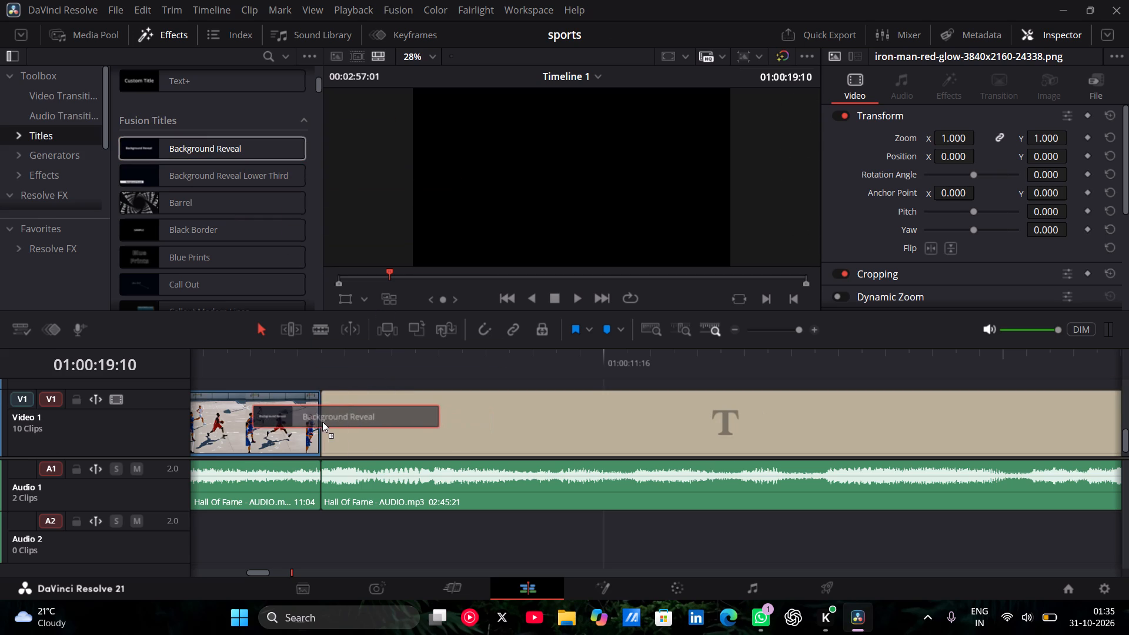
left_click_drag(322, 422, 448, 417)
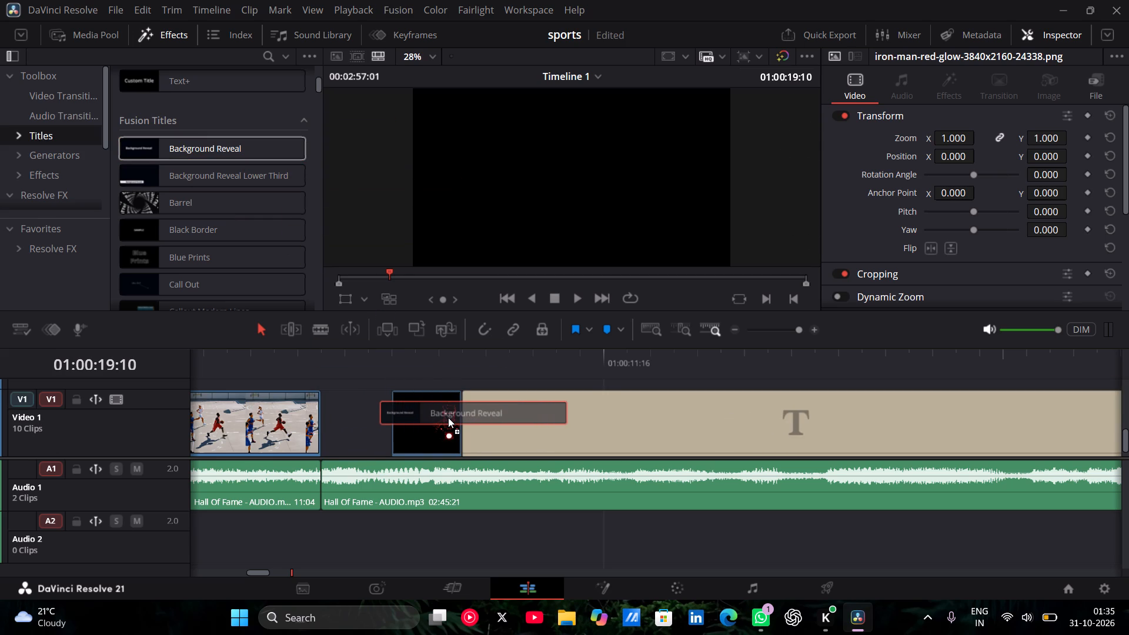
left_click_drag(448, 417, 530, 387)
Move the iron-man image later on Video 1, leaving a gap of about 22 frames after the basketball clip.
left_click_drag(495, 426, 545, 433)
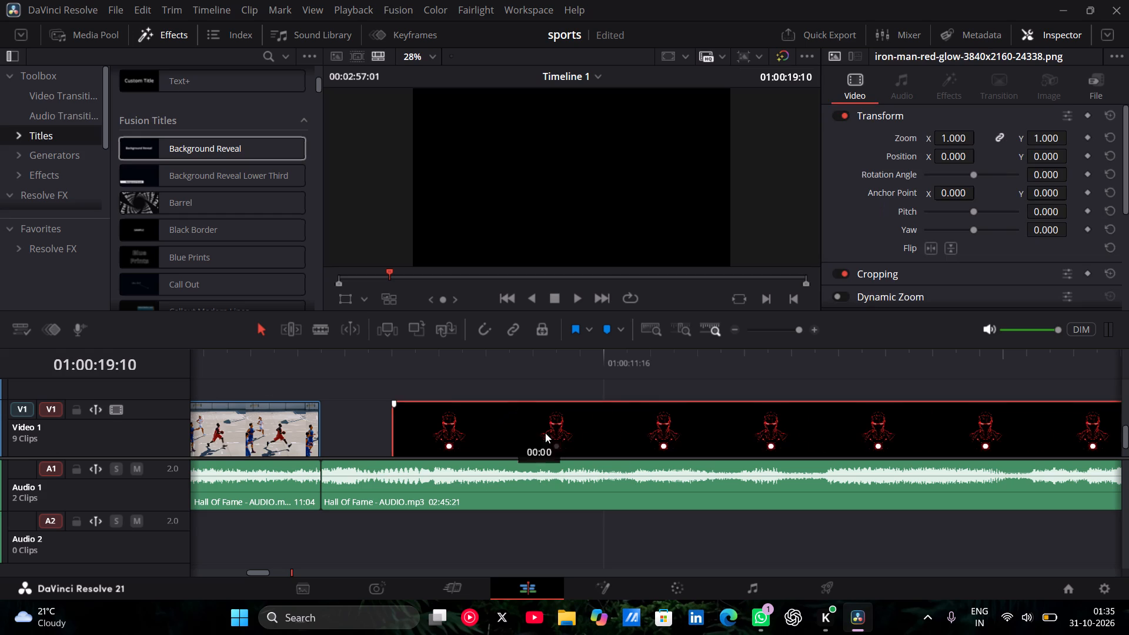
left_click_drag(545, 433, 951, 426)
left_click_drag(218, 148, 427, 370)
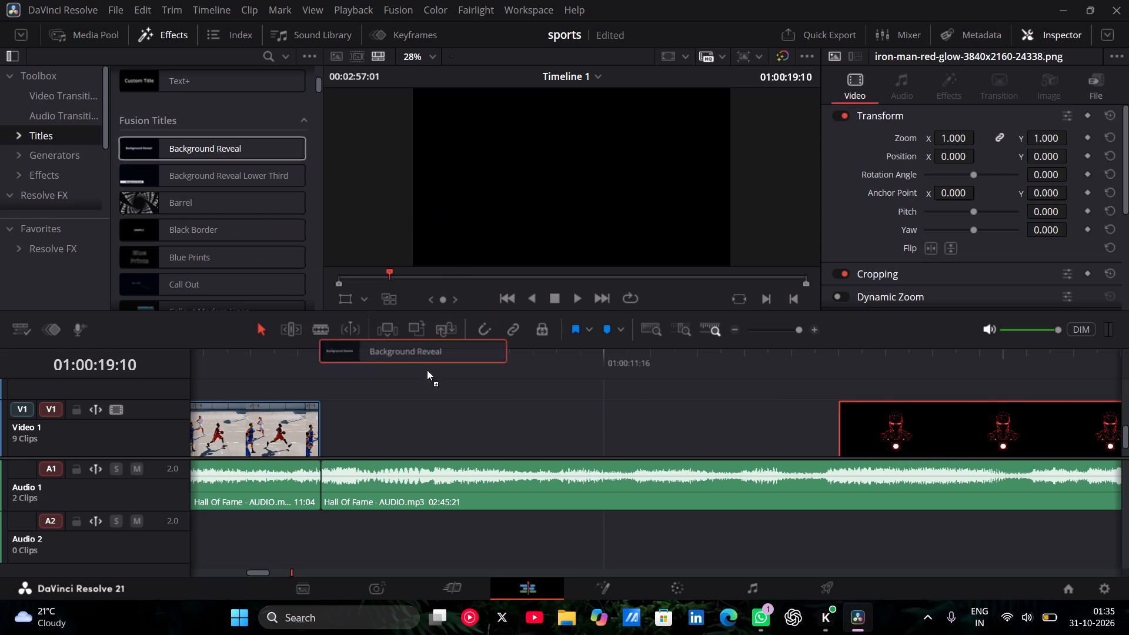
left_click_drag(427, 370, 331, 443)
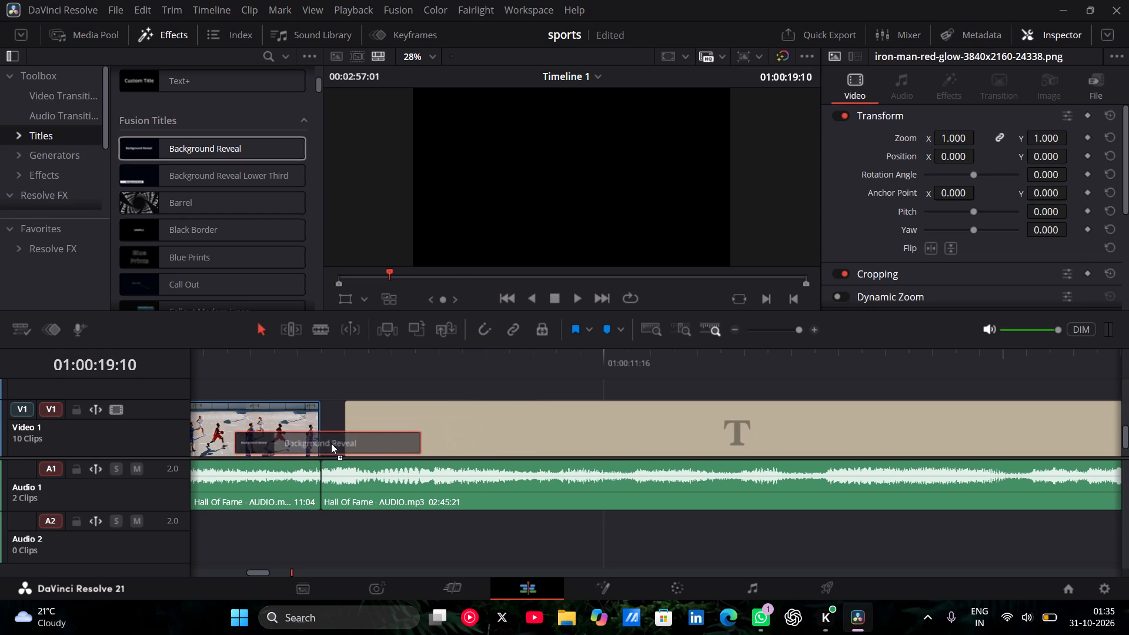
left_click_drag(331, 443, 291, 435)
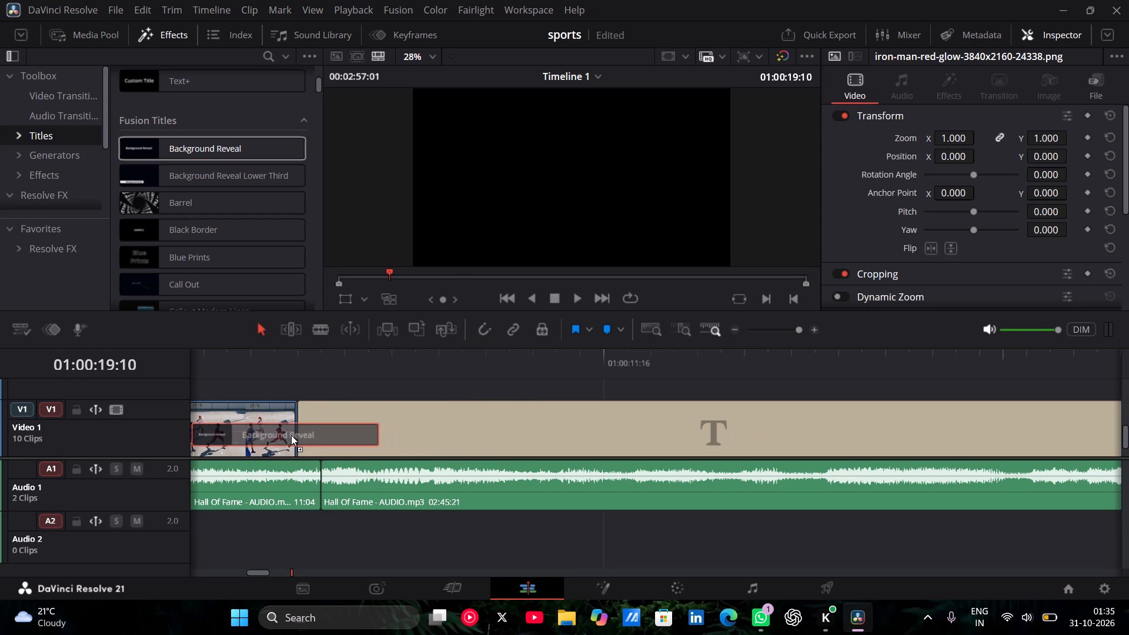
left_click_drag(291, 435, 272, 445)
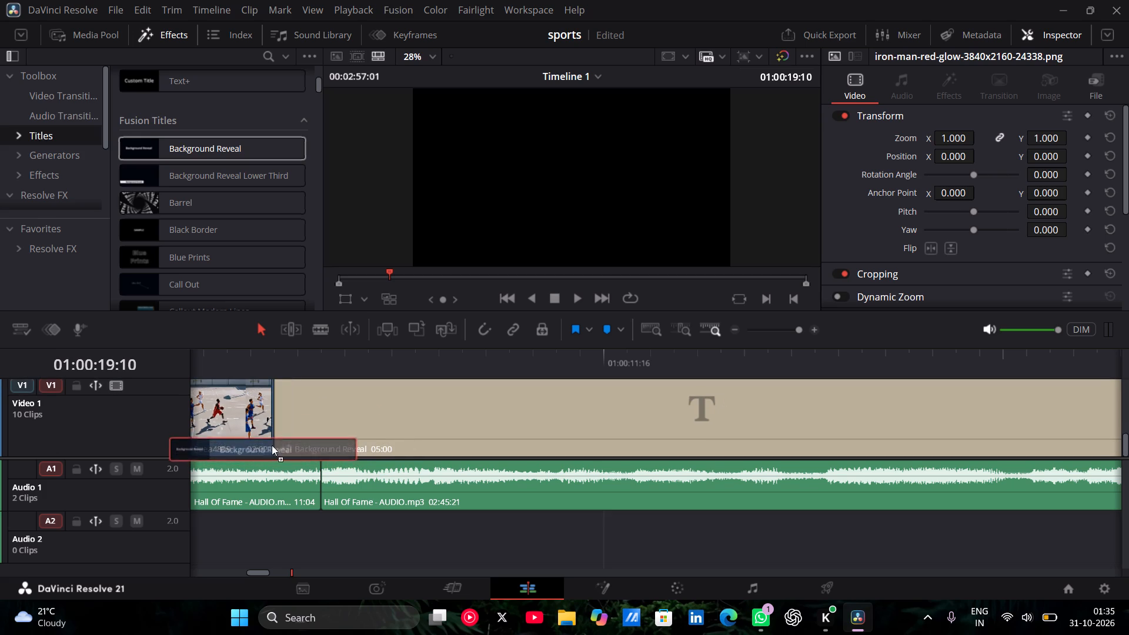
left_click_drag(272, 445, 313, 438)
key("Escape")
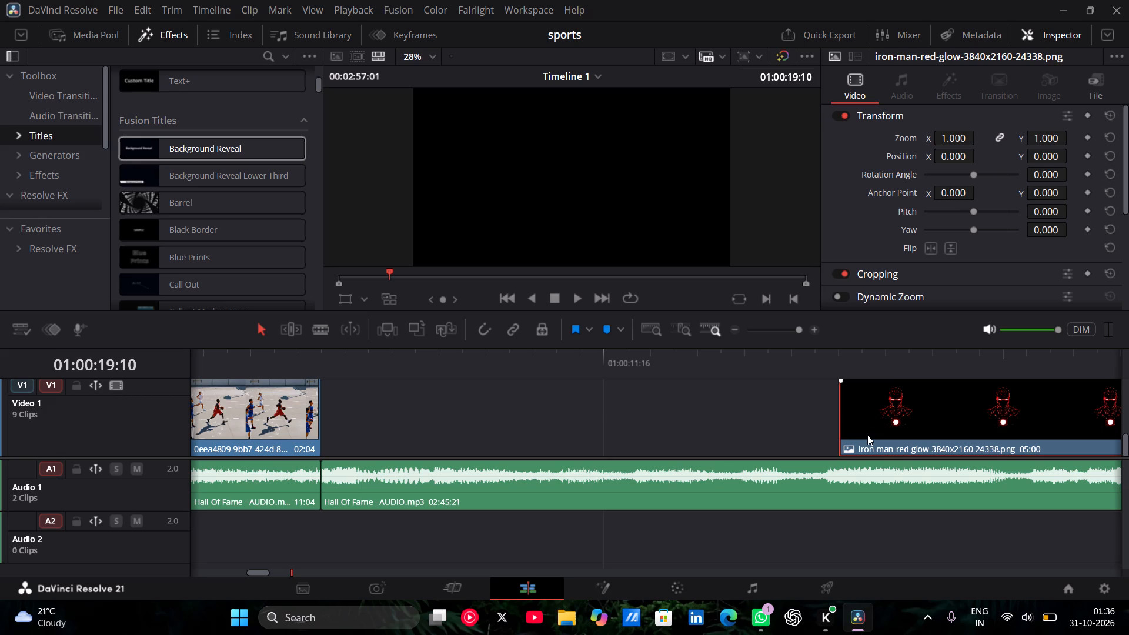
Ripple-delete the iron-man image from Video 1.
left_click(867, 435)
left_click(903, 417)
key("Delete")
Add a Background Reveal Fusion title to Video 1 directly after the end of the basketball clip.
scroll(903, 417, "right", 4)
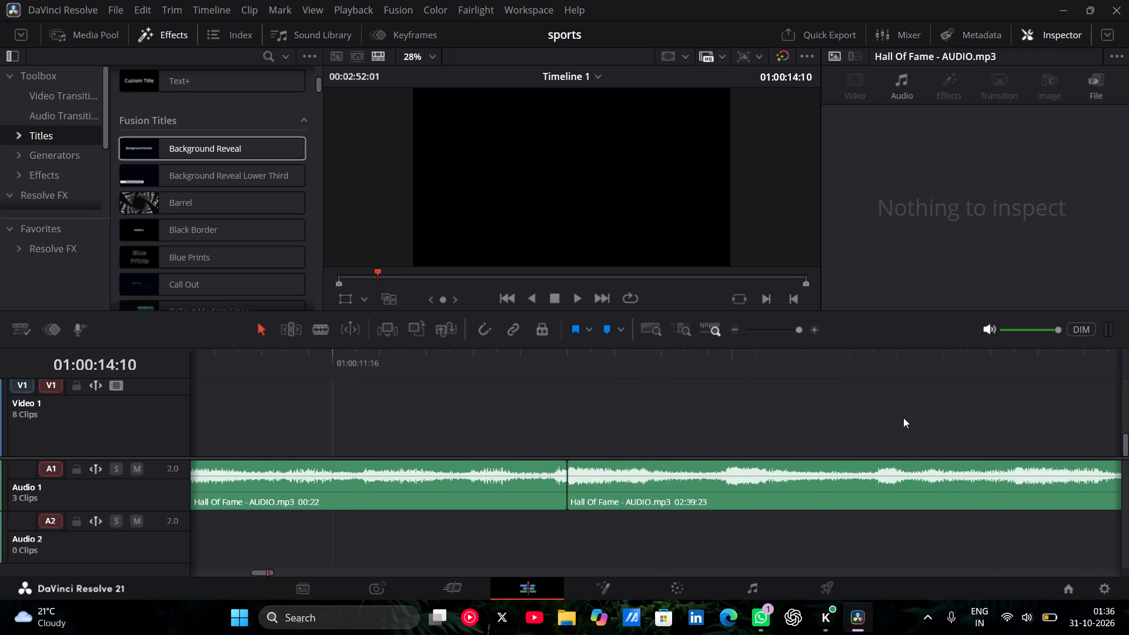
scroll(903, 417, "right", 6)
scroll(903, 417, "left", 4)
scroll(903, 417, "right", 1)
scroll(295, 396, "right", 1)
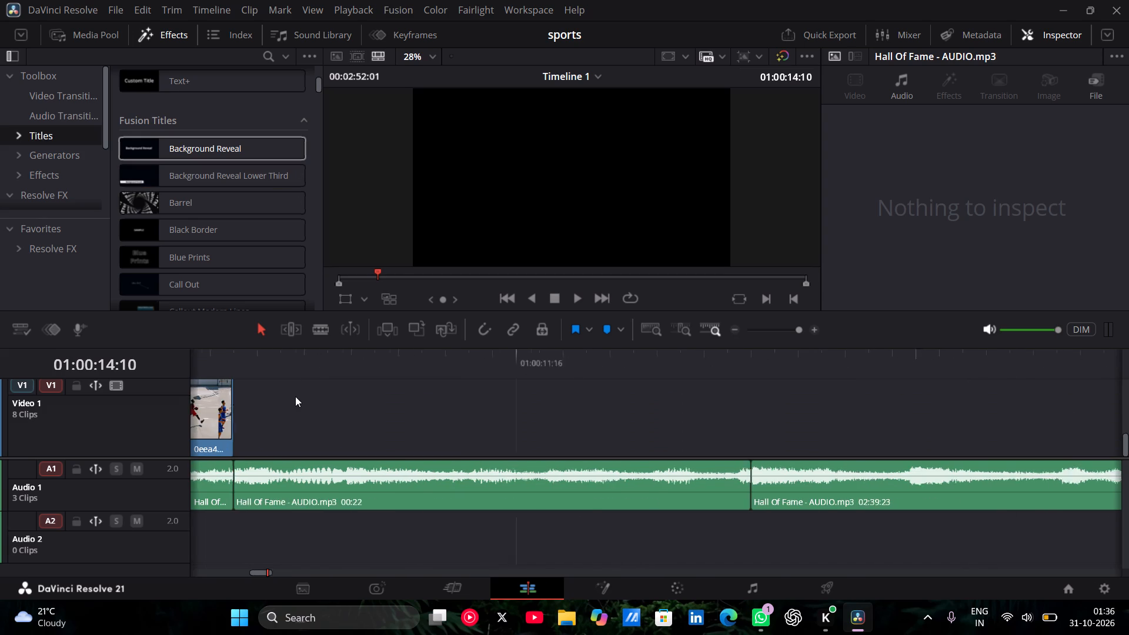
scroll(295, 396, "right", 1)
left_click_drag(232, 148, 517, 423)
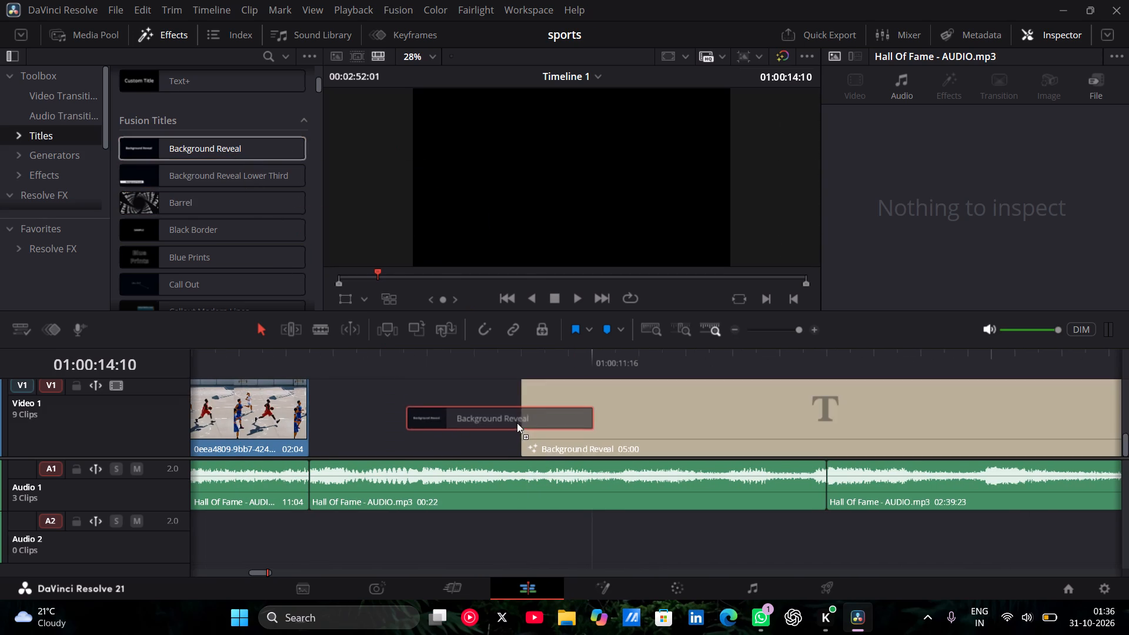
left_click_drag(517, 423, 316, 437)
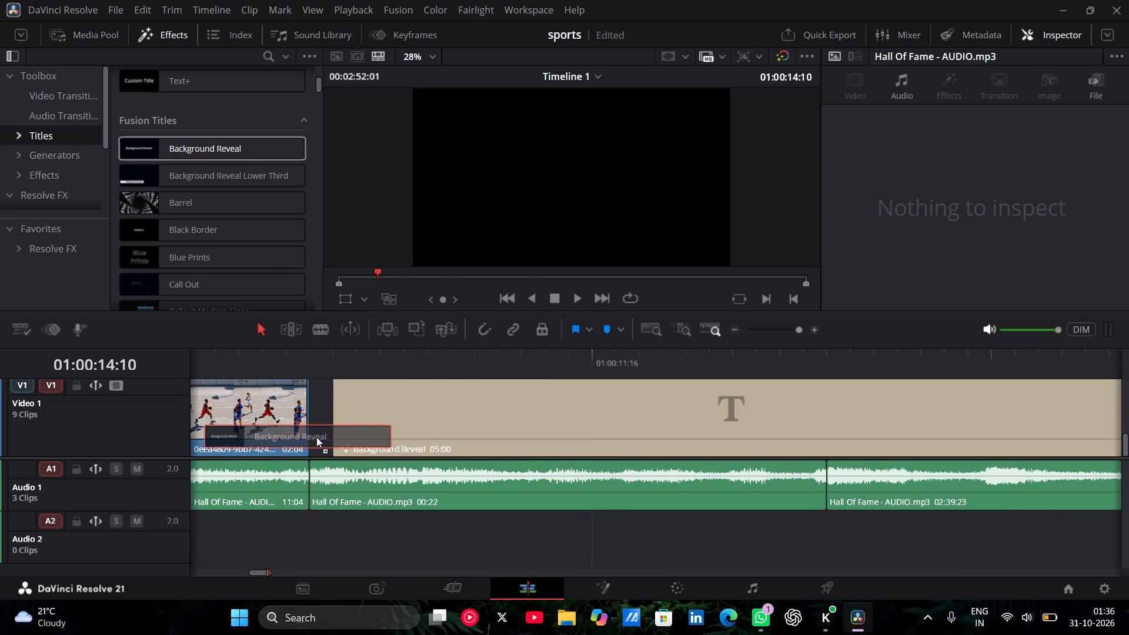
left_click_drag(316, 437, 293, 436)
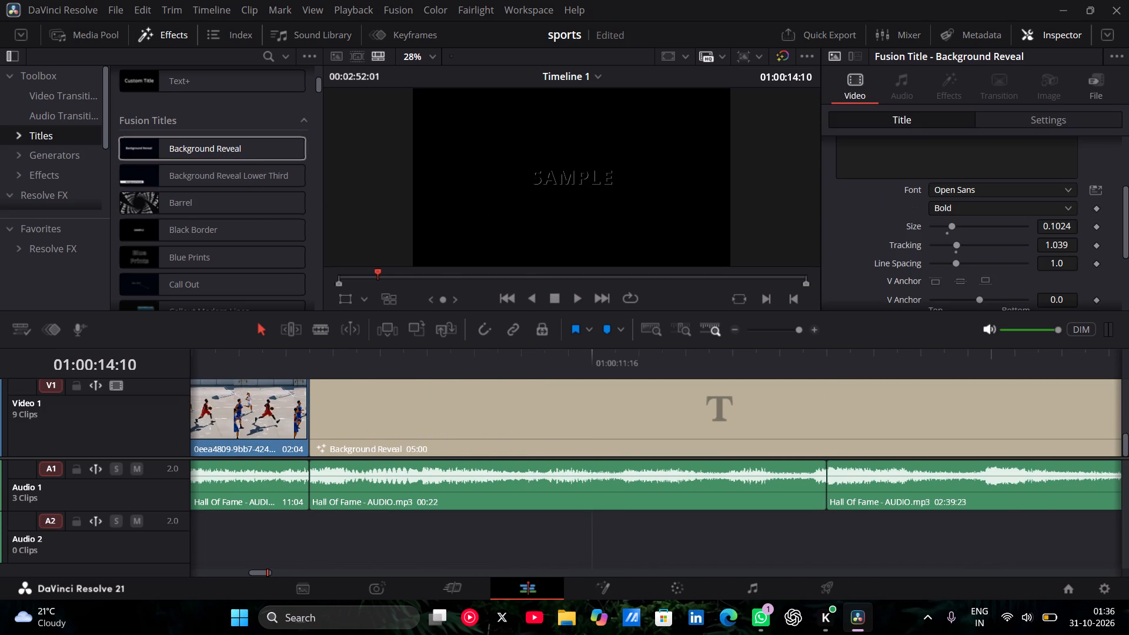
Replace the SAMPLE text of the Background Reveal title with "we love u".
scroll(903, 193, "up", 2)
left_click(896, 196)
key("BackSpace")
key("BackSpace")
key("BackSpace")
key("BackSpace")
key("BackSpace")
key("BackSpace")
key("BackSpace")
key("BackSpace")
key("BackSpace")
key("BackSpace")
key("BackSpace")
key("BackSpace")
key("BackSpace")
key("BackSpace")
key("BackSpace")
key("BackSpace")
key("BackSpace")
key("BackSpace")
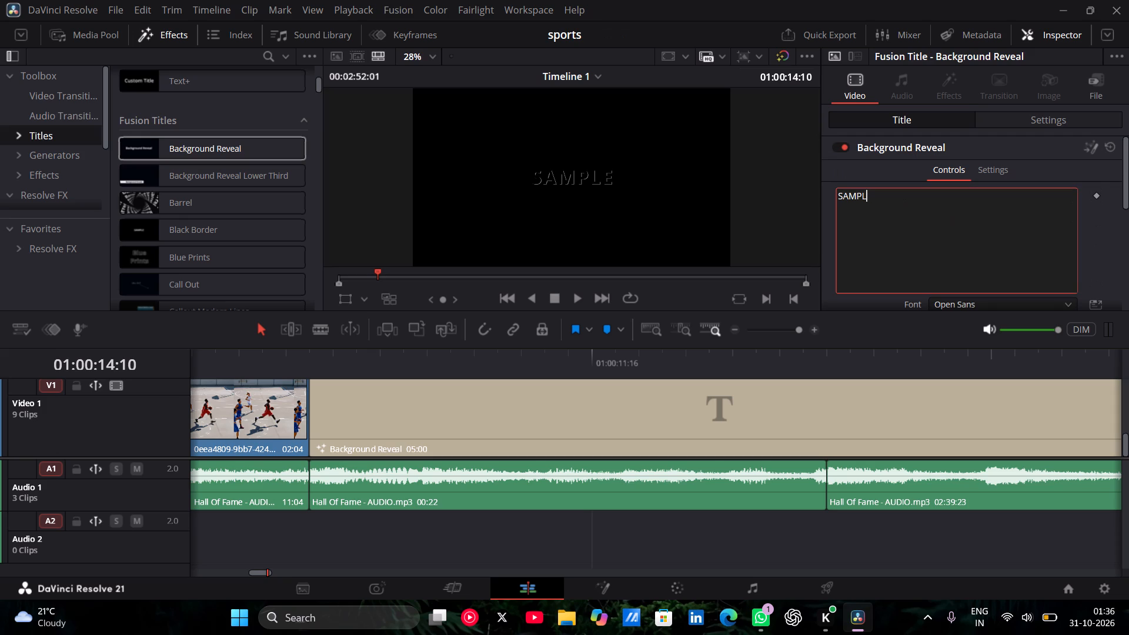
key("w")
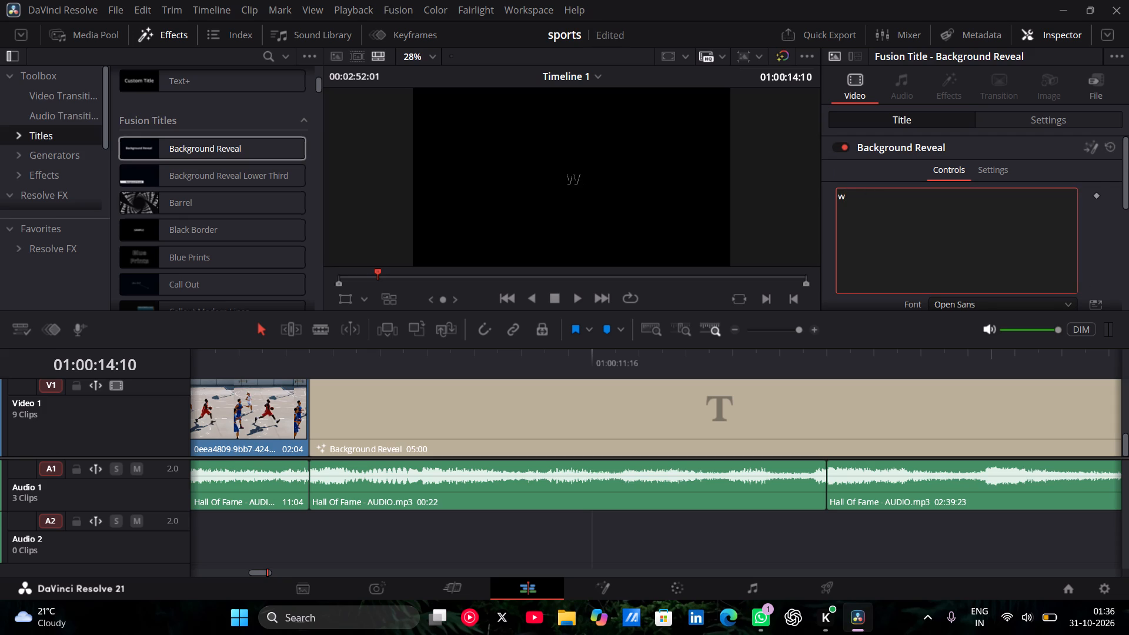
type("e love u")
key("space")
Replace the Background Reveal title's text with "WE LUV YOU 3000!" in capitals.
key("BackSpace")
key("BackSpace")
key("BackSpace")
key("BackSpace")
key("BackSpace")
key("BackSpace")
key("BackSpace")
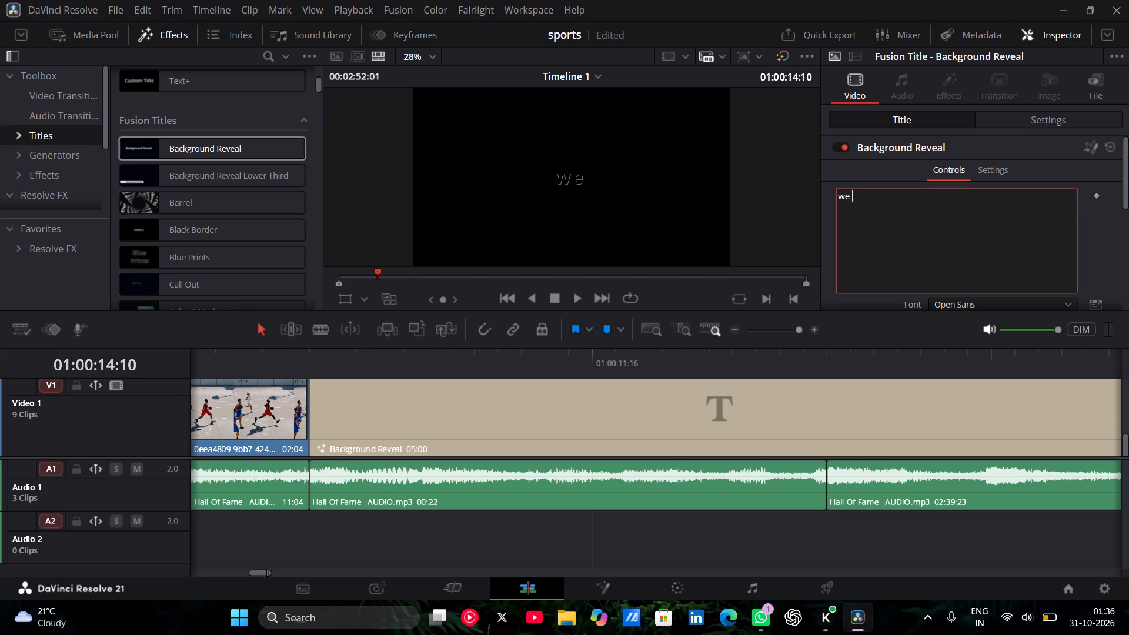
key("BackSpace")
key("BackSpace")
key("BackSpace")
type("WE L")
type("UV YOU")
key("space")
type("3000")
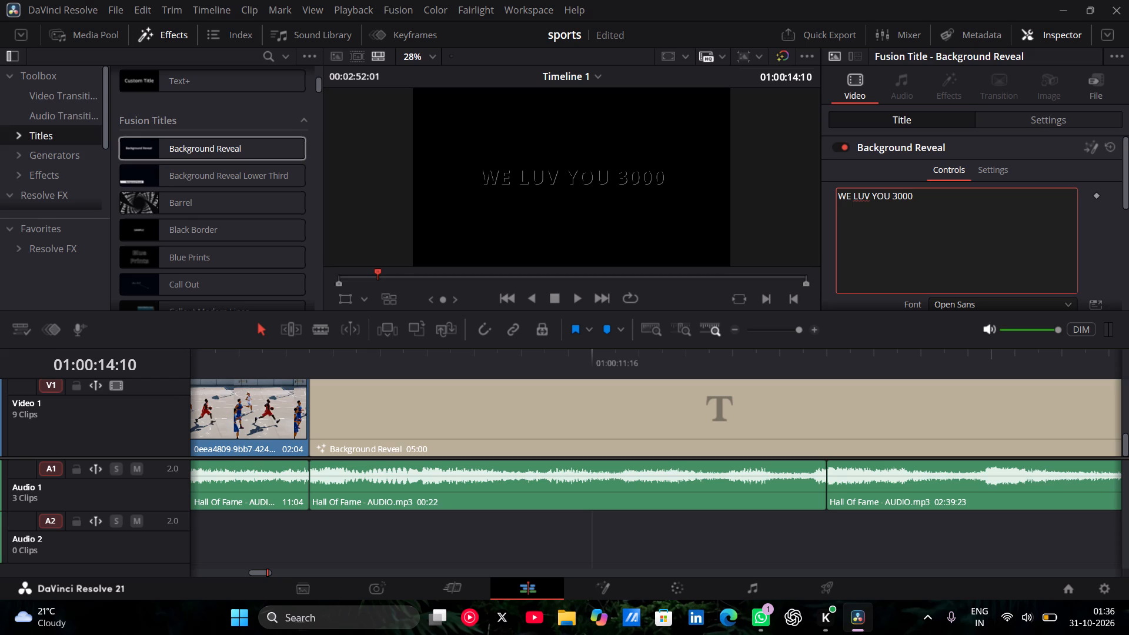
key("shift+exclam")
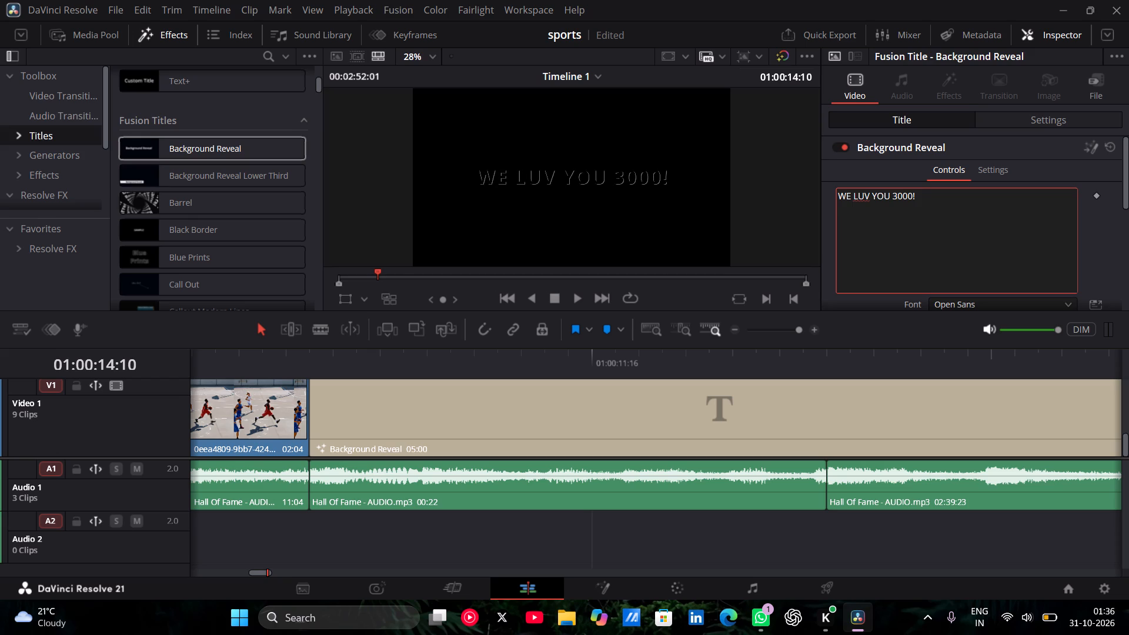
Start a second line below "WE LUV YOU 3000!" in the title text, indented with spaces.
key("shift+Return")
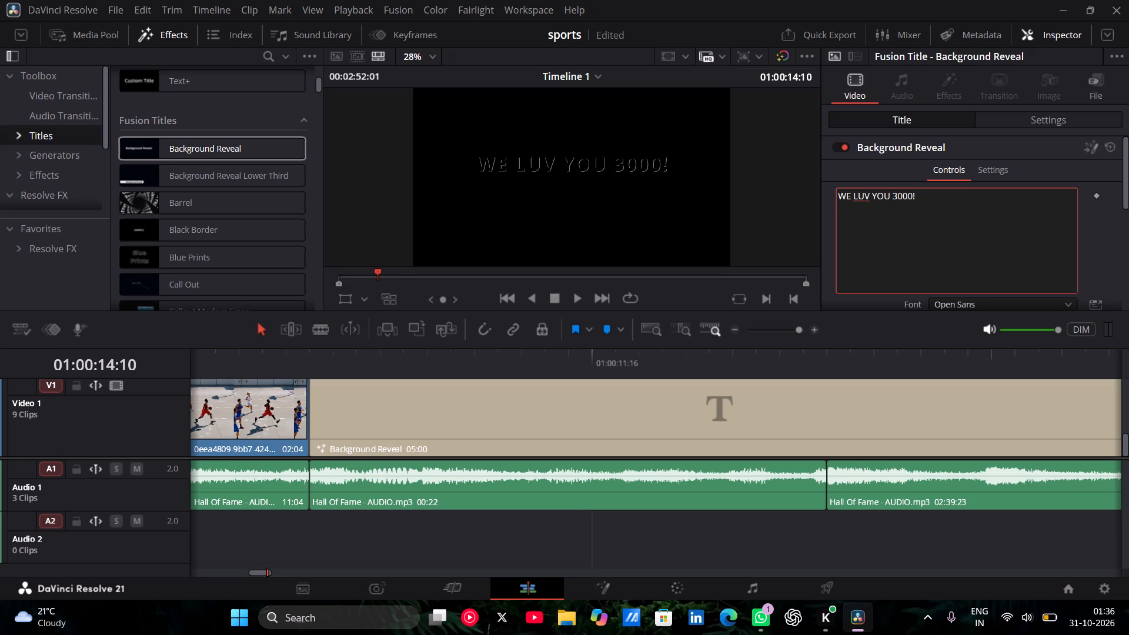
key("space")
key("space")
key("space")
key("space")
key("space")
key("space")
key("space")
type("TON")
key("BackSpace")
key("BackSpace")
key("BackSpace")
key("BackSpace")
key("BackSpace")
key("BackSpace")
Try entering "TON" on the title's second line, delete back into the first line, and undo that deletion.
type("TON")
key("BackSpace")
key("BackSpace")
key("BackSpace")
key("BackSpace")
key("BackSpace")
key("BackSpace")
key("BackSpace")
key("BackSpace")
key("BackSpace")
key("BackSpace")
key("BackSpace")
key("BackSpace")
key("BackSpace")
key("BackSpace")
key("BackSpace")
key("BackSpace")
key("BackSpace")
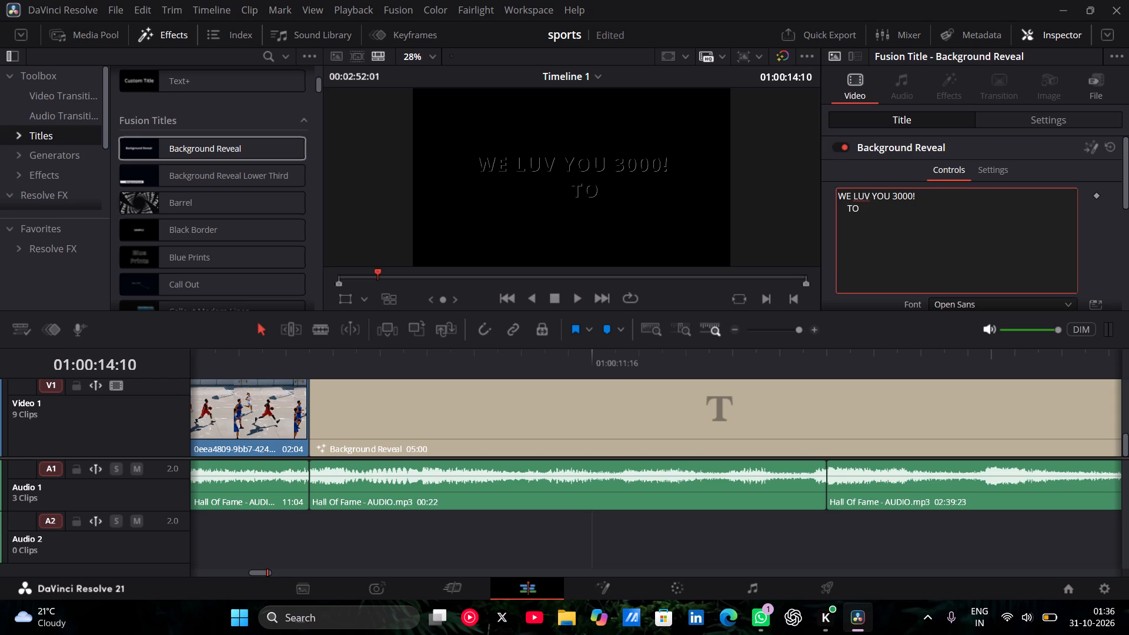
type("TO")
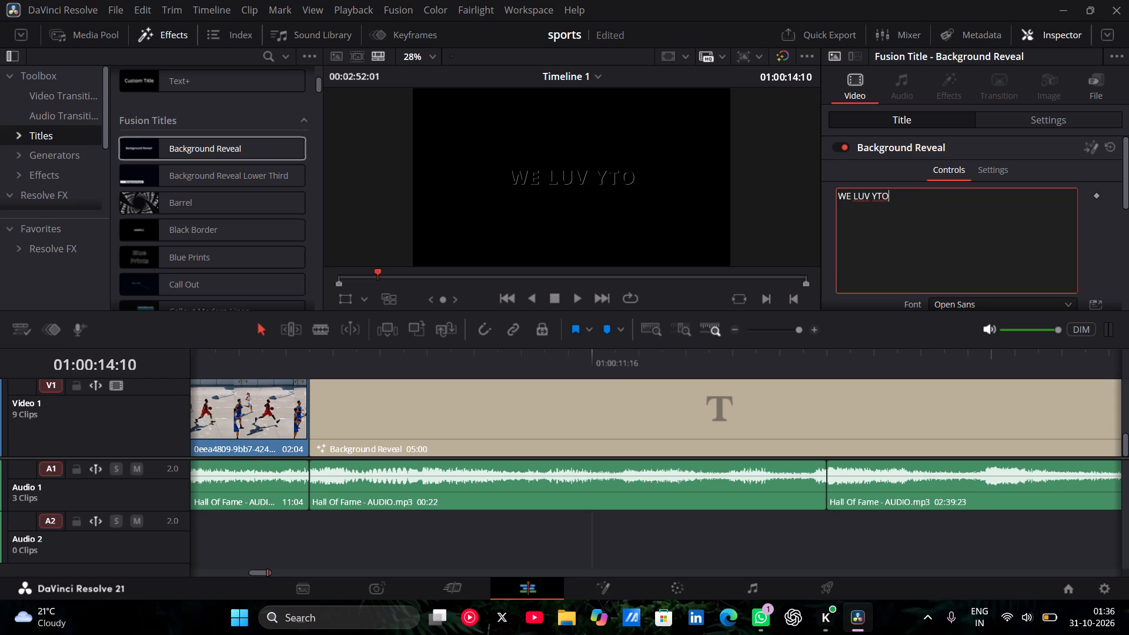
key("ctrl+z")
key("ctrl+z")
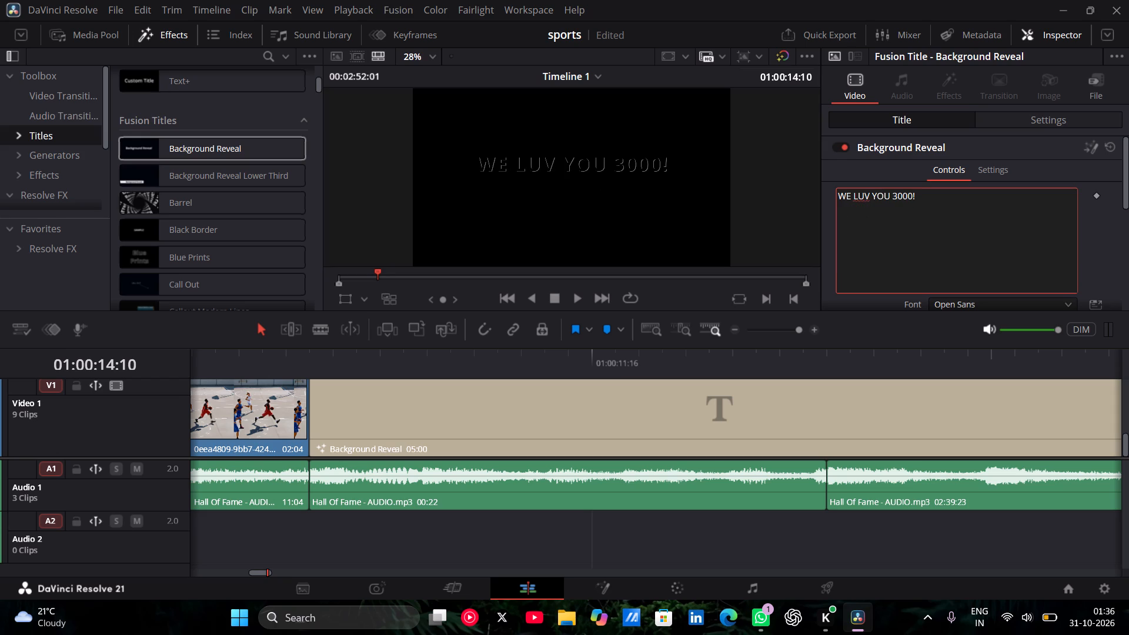
Reduce the second line's indent to one space and enter "TONY STARK" there.
key("BackSpace")
key("BackSpace")
key("BackSpace")
type("TO")
type("NY")
key("space")
type("STS")
key("BackSpace")
type("AR")
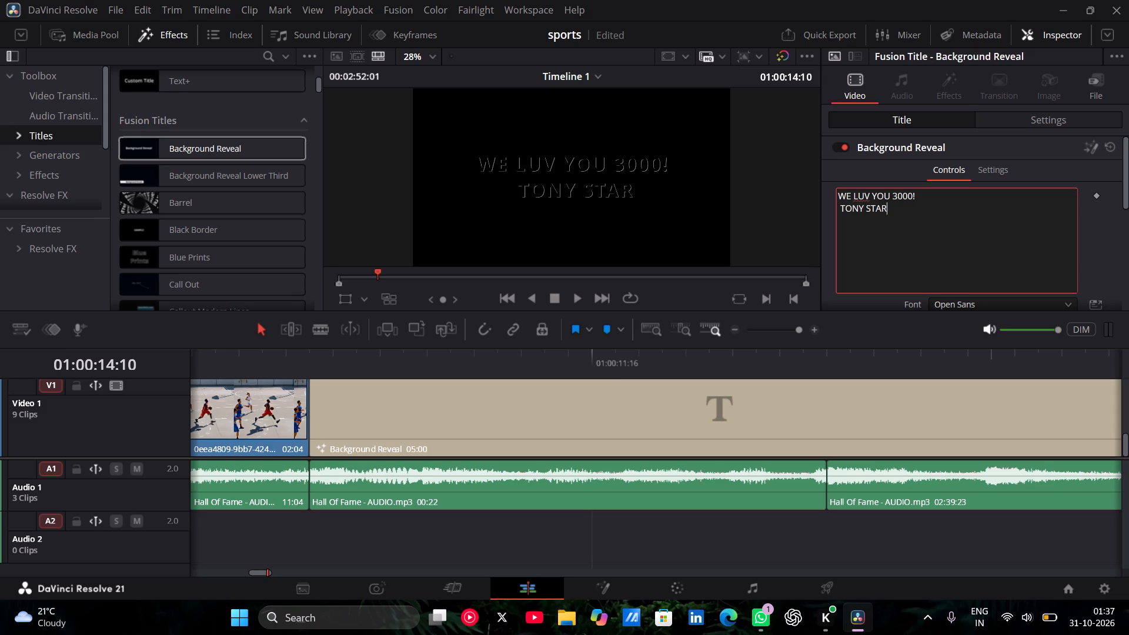
key("k")
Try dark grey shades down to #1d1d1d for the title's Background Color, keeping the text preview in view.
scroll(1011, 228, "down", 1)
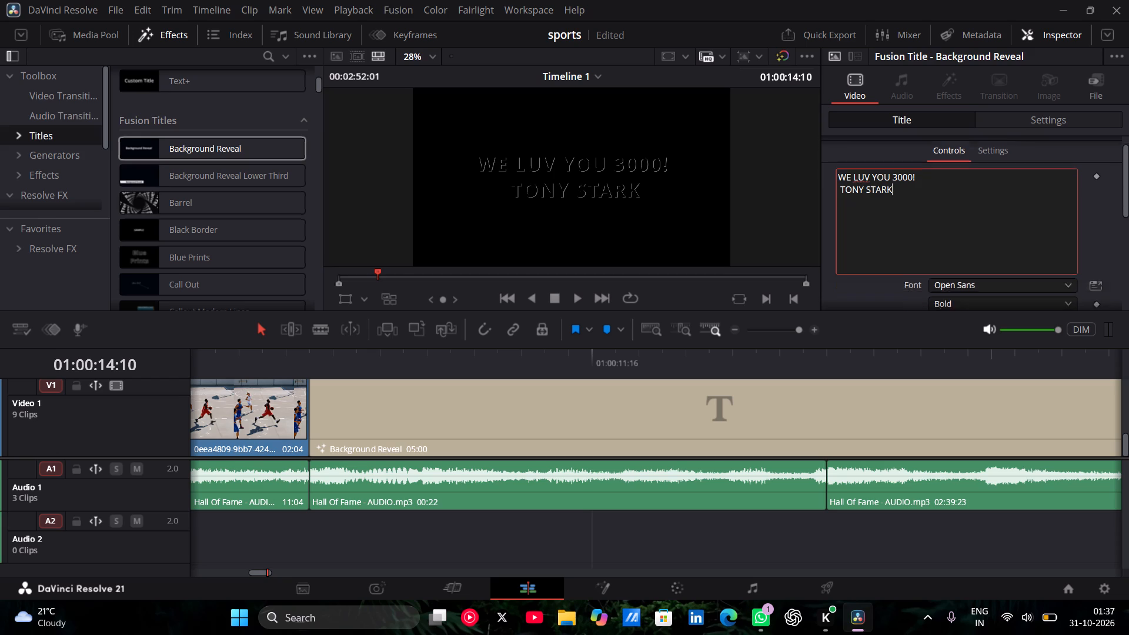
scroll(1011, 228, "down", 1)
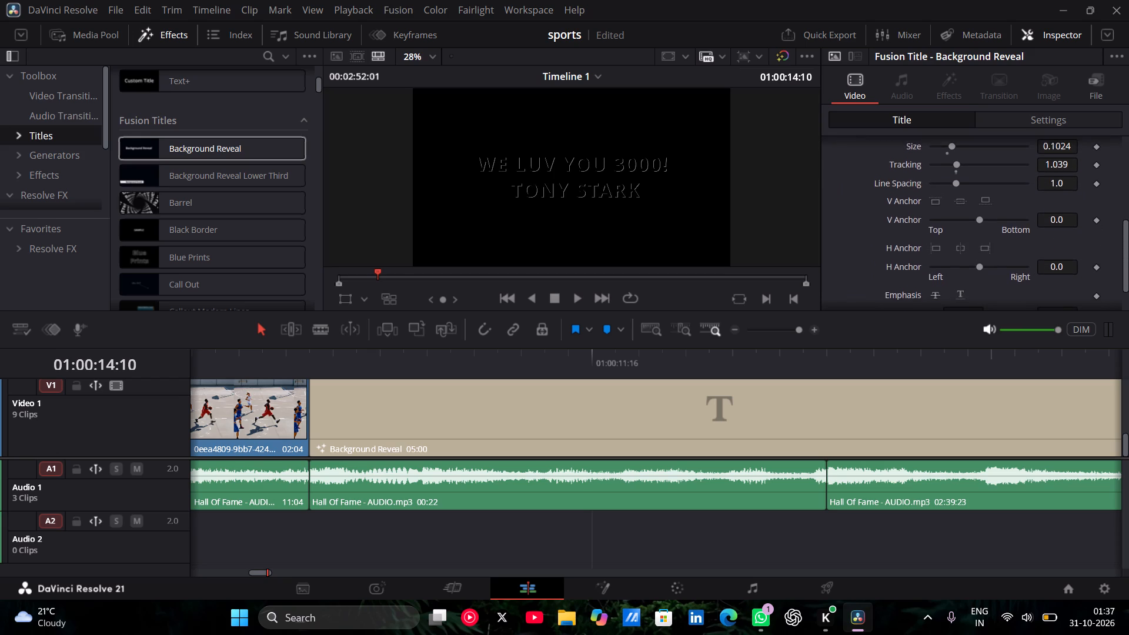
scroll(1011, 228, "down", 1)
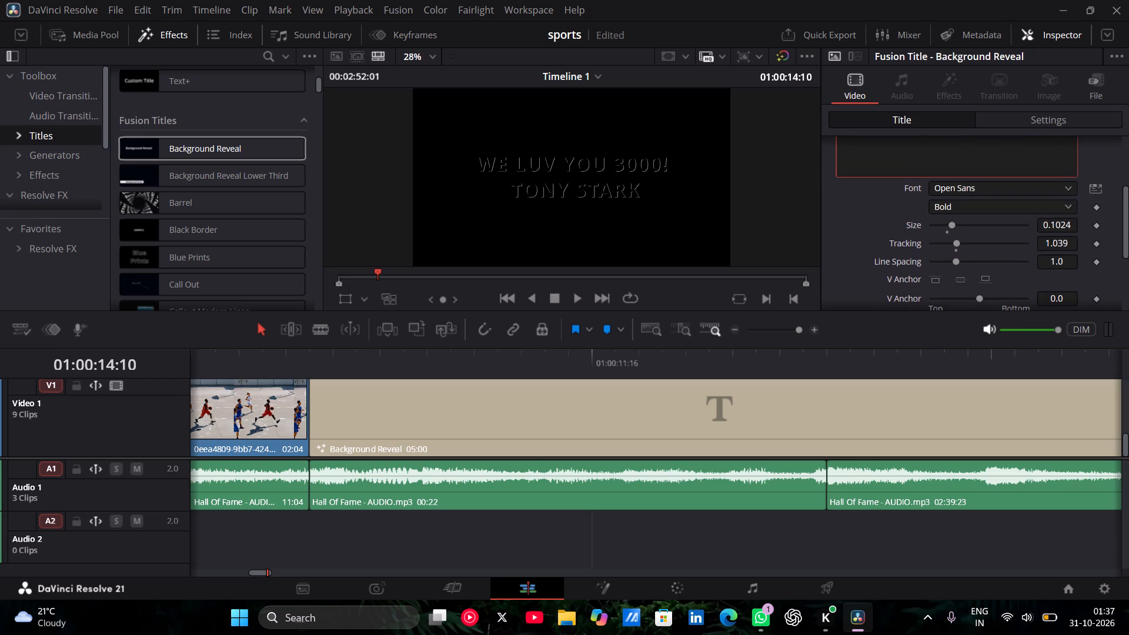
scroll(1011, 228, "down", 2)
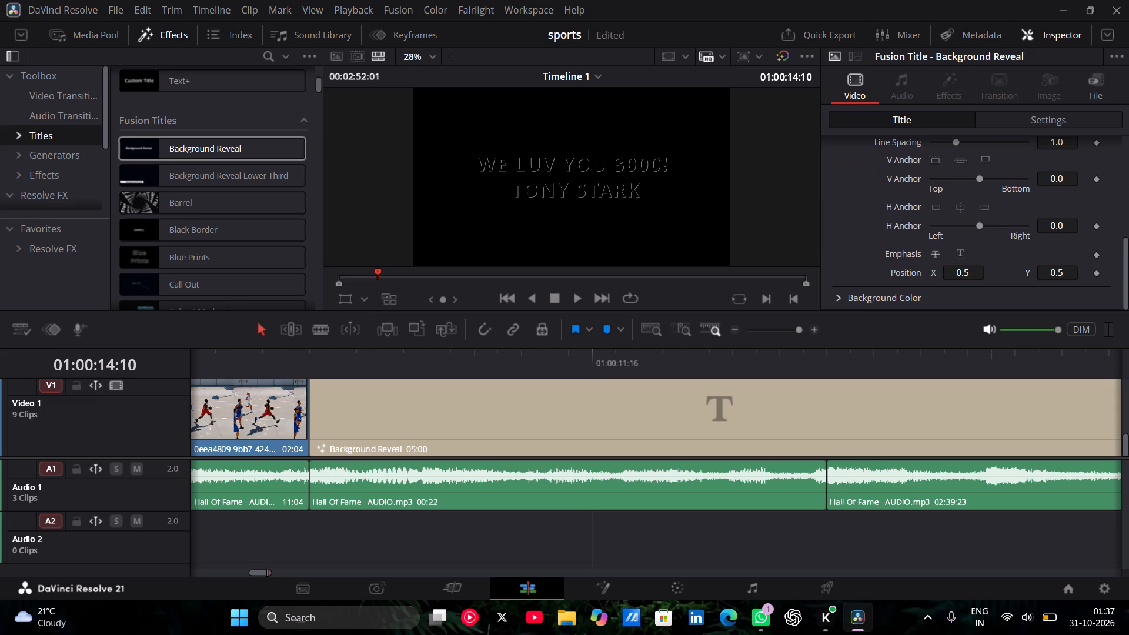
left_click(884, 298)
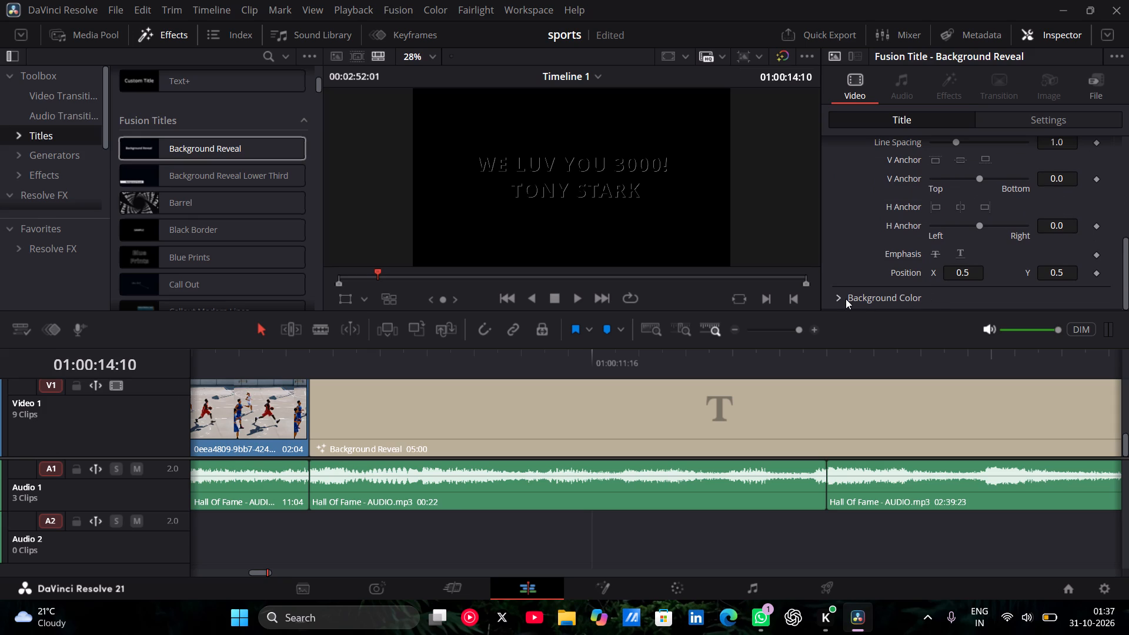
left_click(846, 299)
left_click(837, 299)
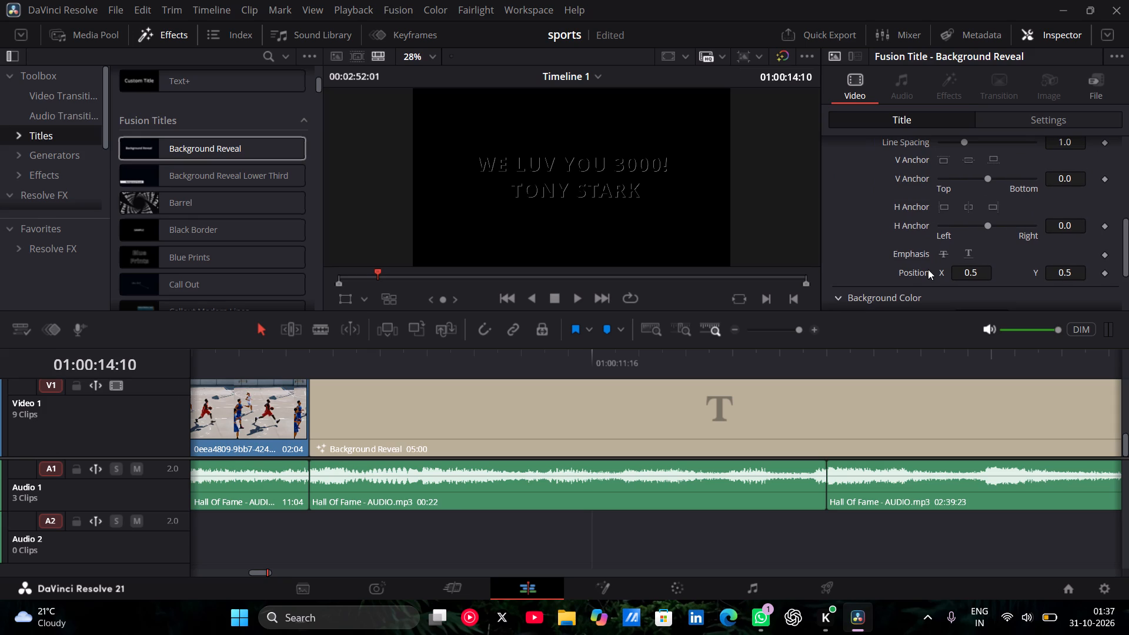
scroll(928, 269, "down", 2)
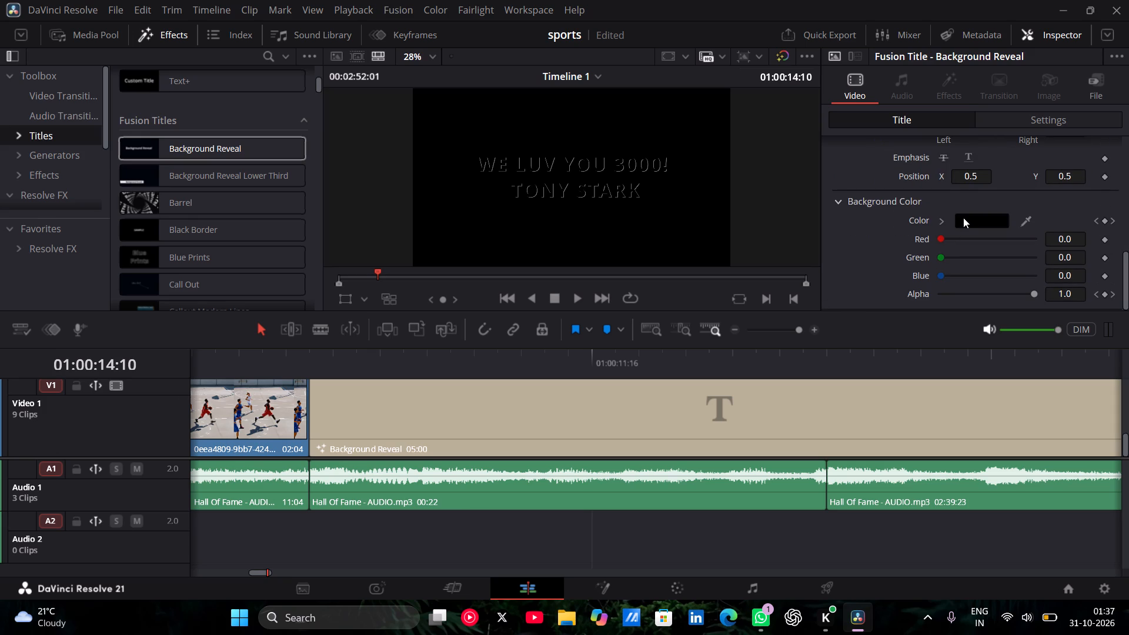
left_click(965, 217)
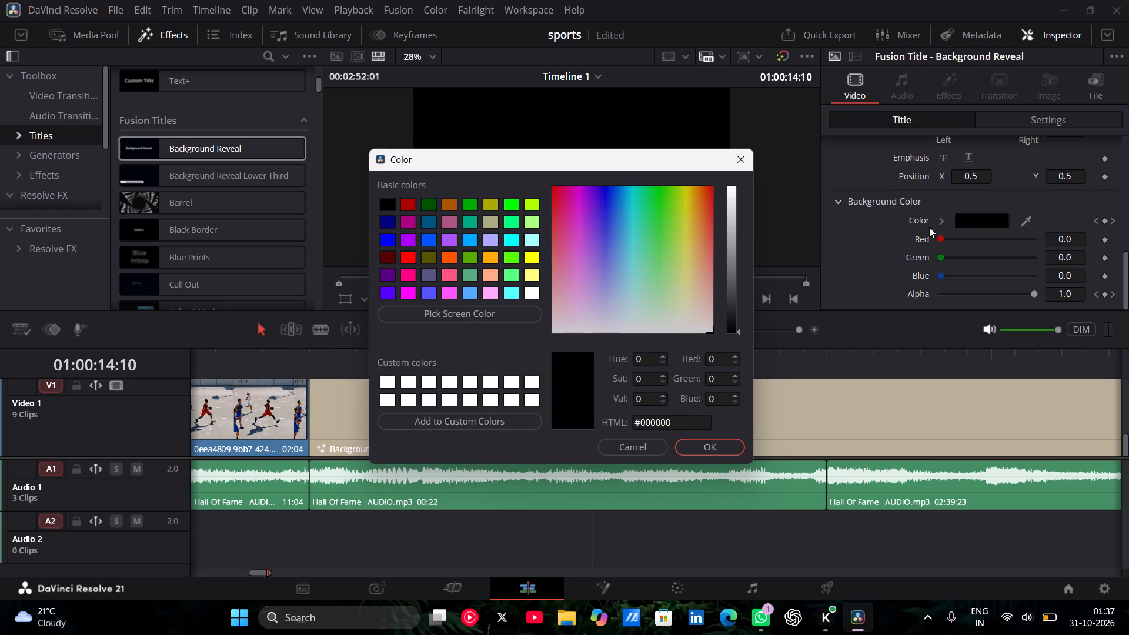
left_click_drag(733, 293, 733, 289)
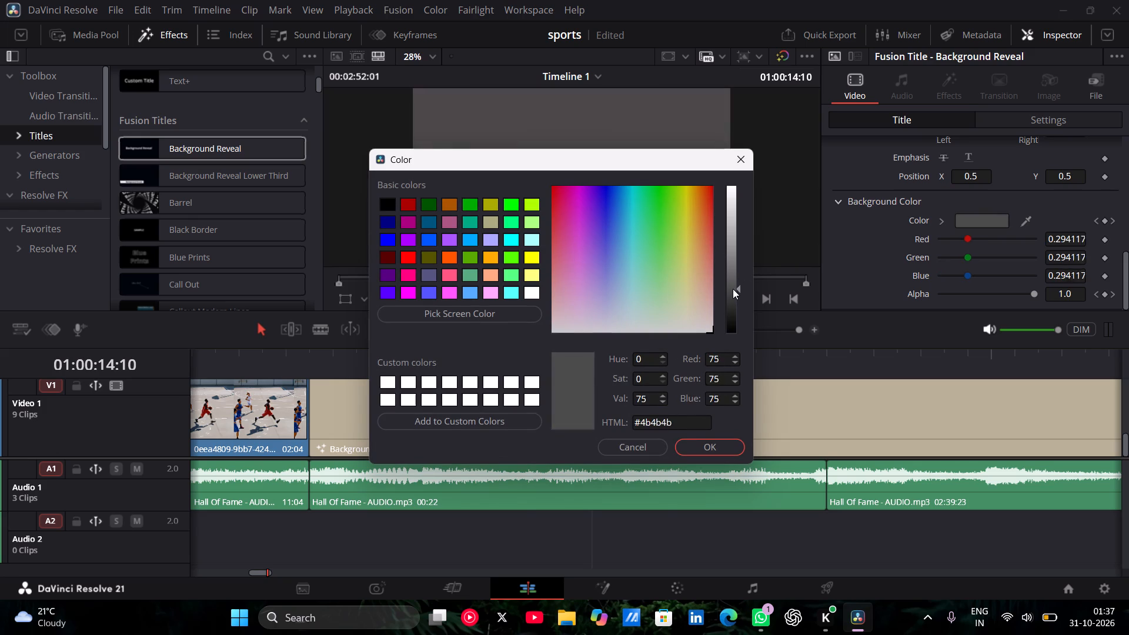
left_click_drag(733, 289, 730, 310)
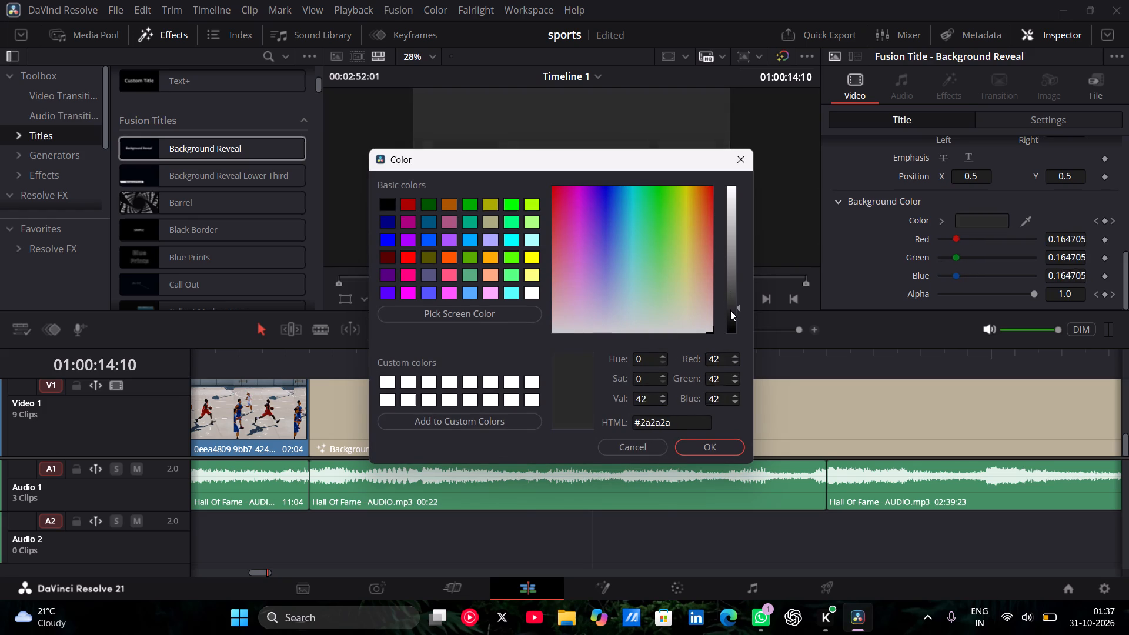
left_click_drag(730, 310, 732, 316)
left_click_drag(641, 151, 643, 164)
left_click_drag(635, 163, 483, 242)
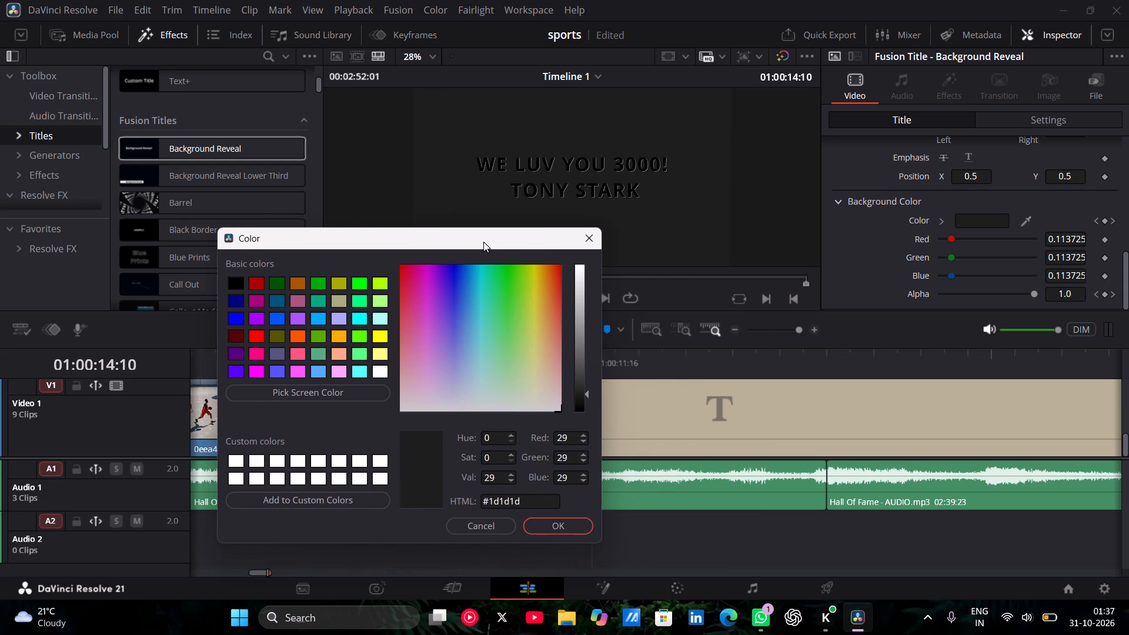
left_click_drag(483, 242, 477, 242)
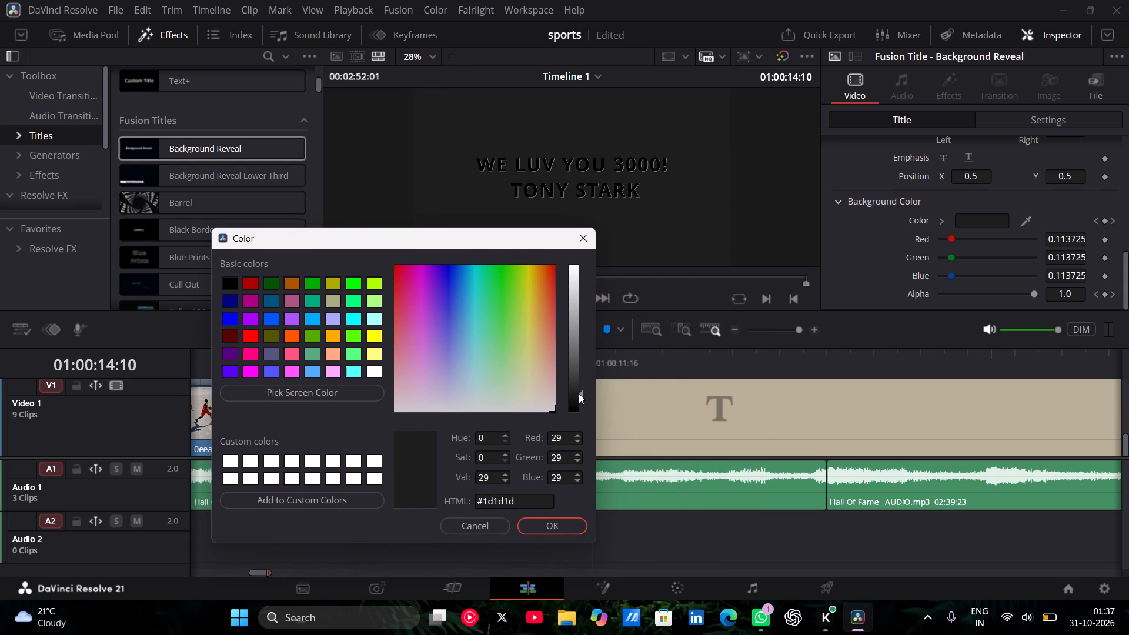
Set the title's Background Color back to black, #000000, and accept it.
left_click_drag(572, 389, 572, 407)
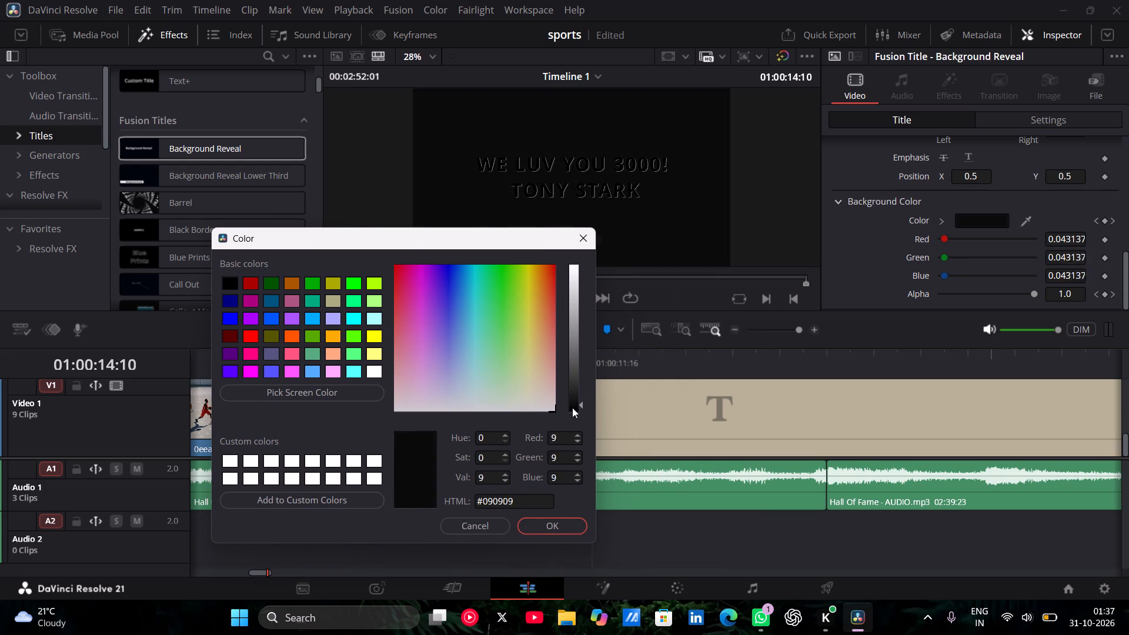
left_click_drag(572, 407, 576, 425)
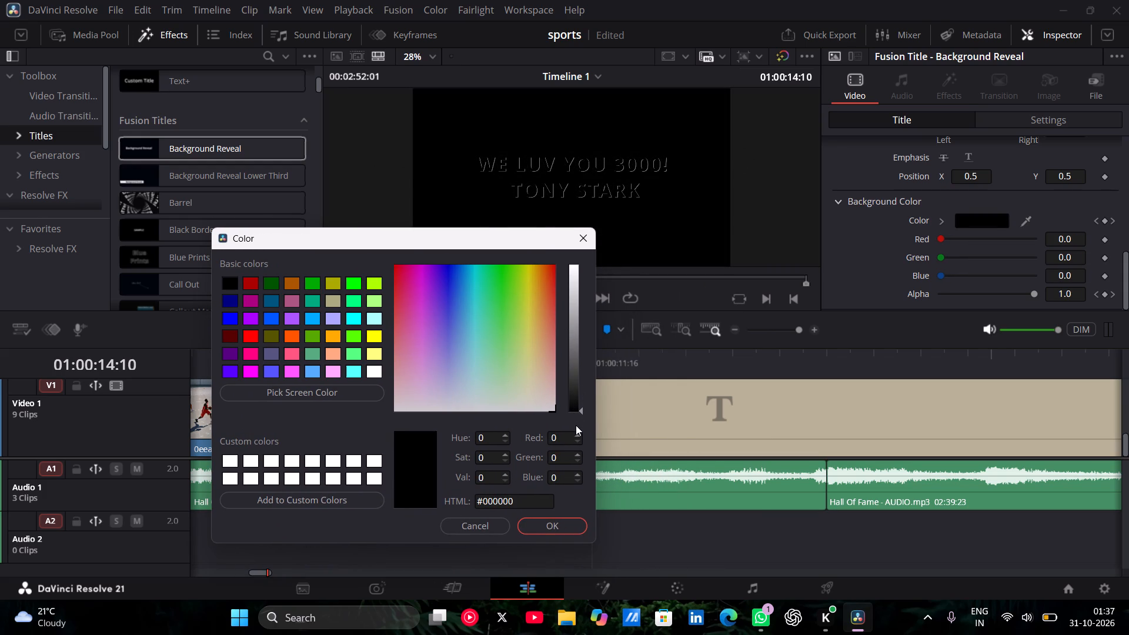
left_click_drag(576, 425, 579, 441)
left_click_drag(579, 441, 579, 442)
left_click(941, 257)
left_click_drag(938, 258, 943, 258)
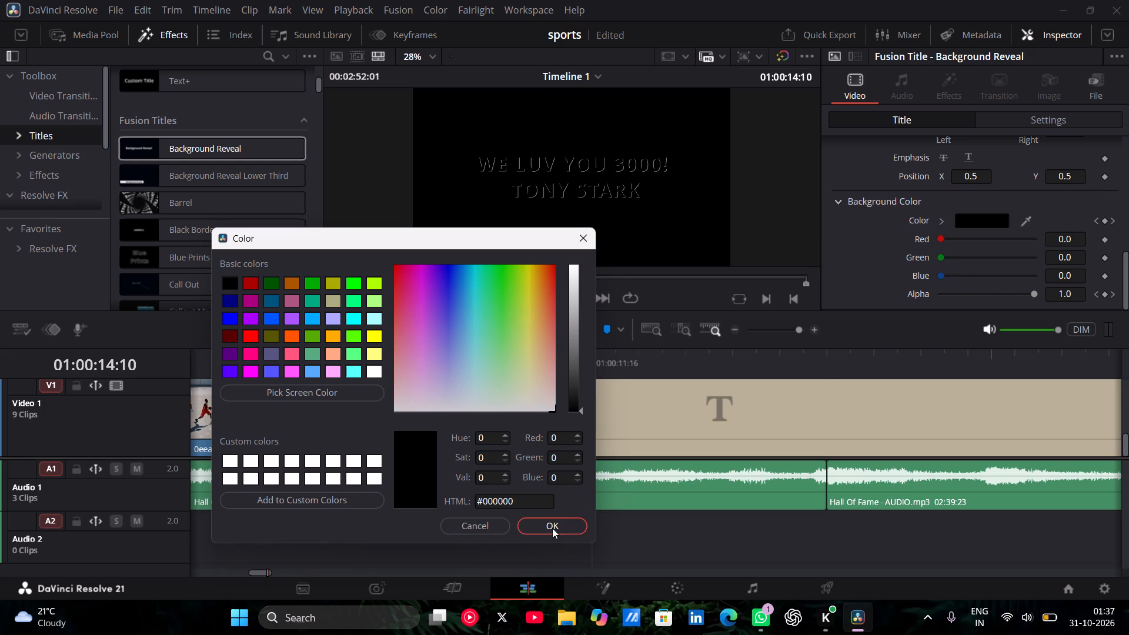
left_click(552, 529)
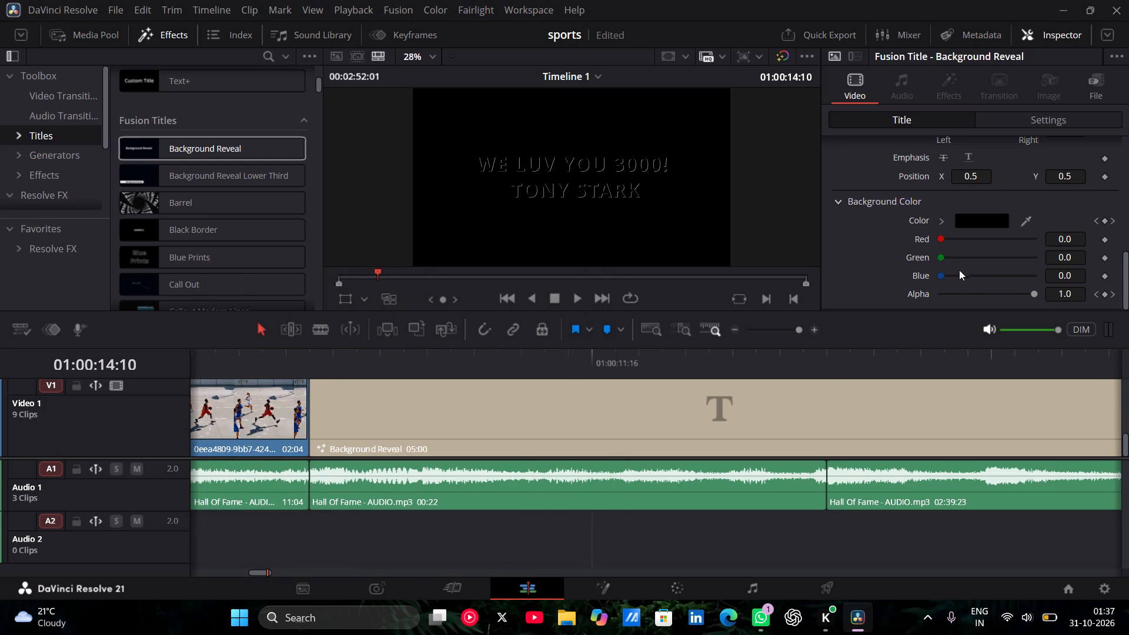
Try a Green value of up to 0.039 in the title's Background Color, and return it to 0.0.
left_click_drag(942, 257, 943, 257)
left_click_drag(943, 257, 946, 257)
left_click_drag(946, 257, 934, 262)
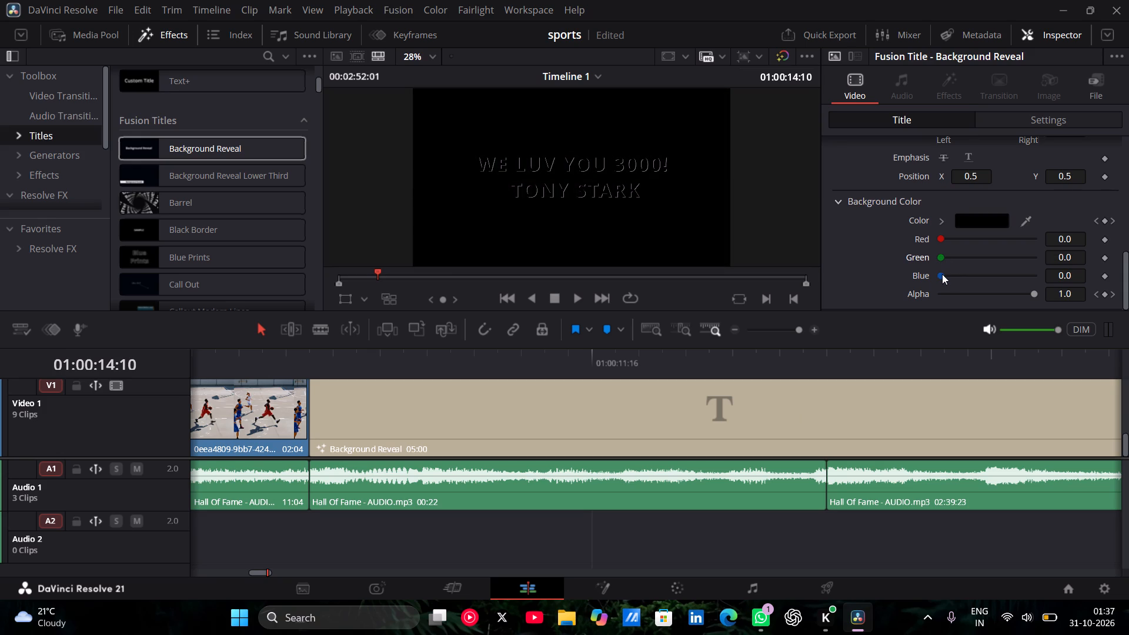
Set the Blue value of the title's Background Color to 0.047.
left_click(942, 274)
Trim the end of the Background Reveal title on Video 1 to shorten it to 03:22.
scroll(900, 415, "left", 2)
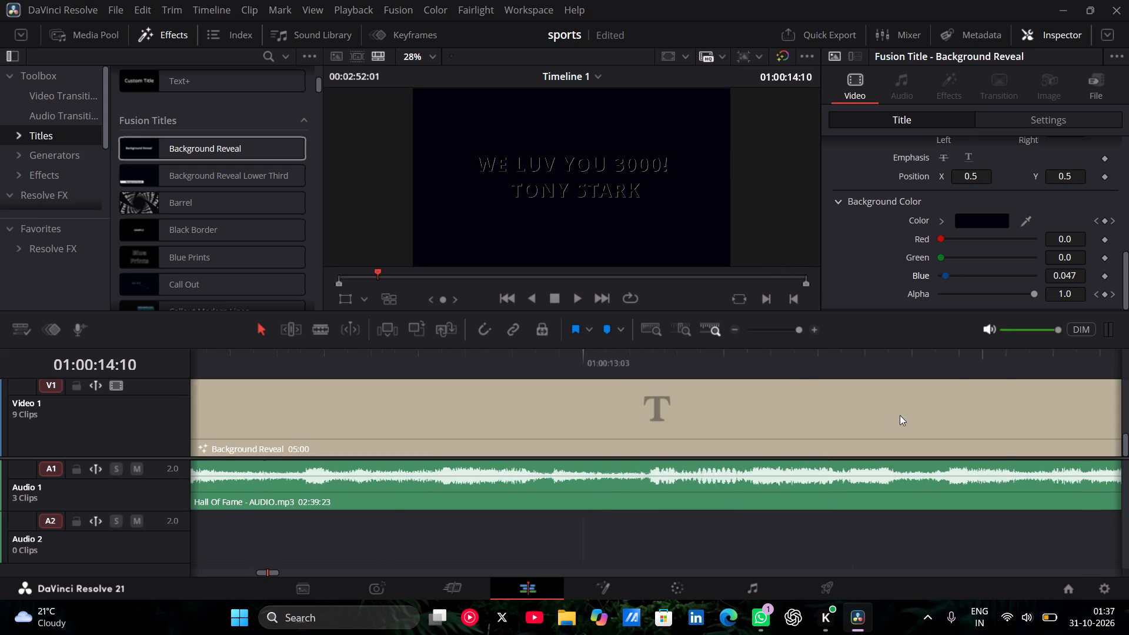
scroll(900, 415, "left", 1)
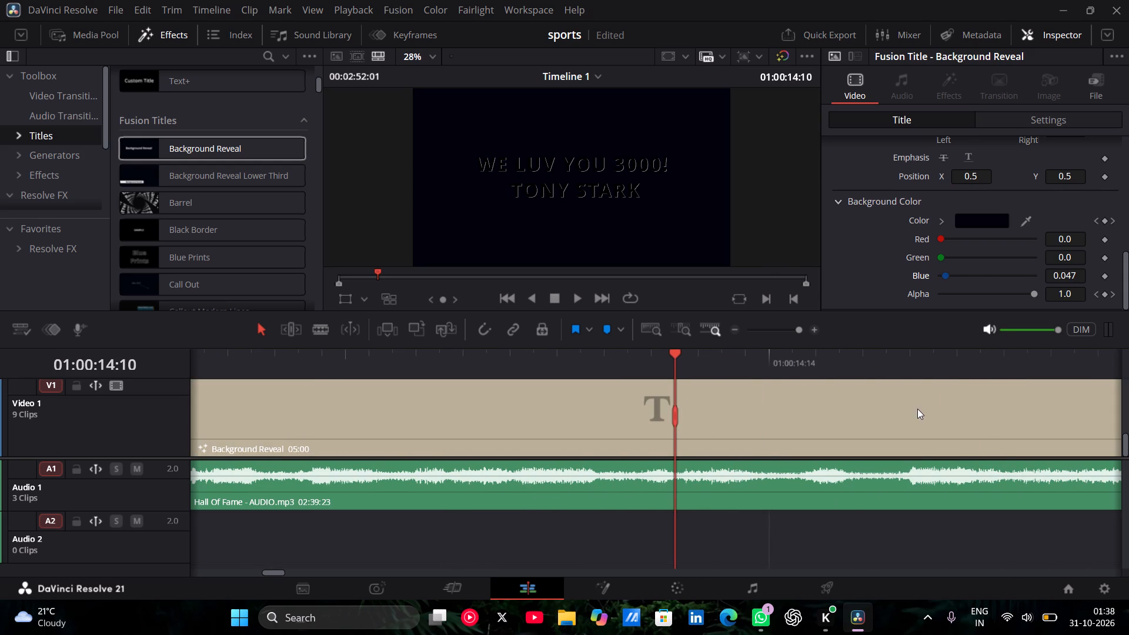
scroll(678, 412, "right", 3)
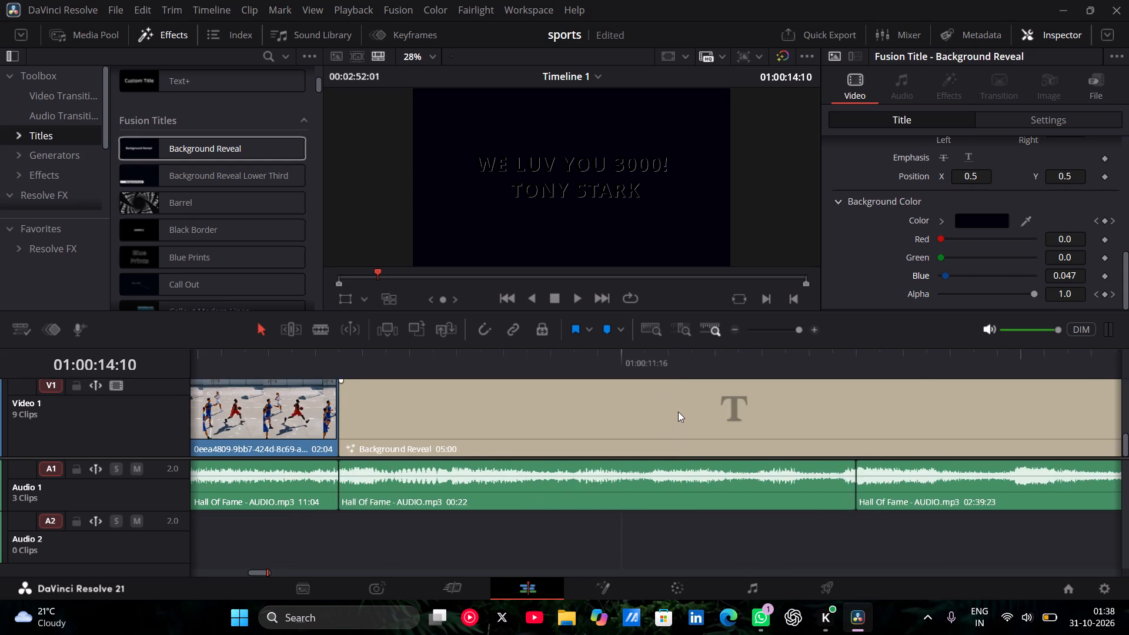
scroll(678, 412, "right", 3)
scroll(678, 412, "left", 9)
scroll(678, 412, "right", 2)
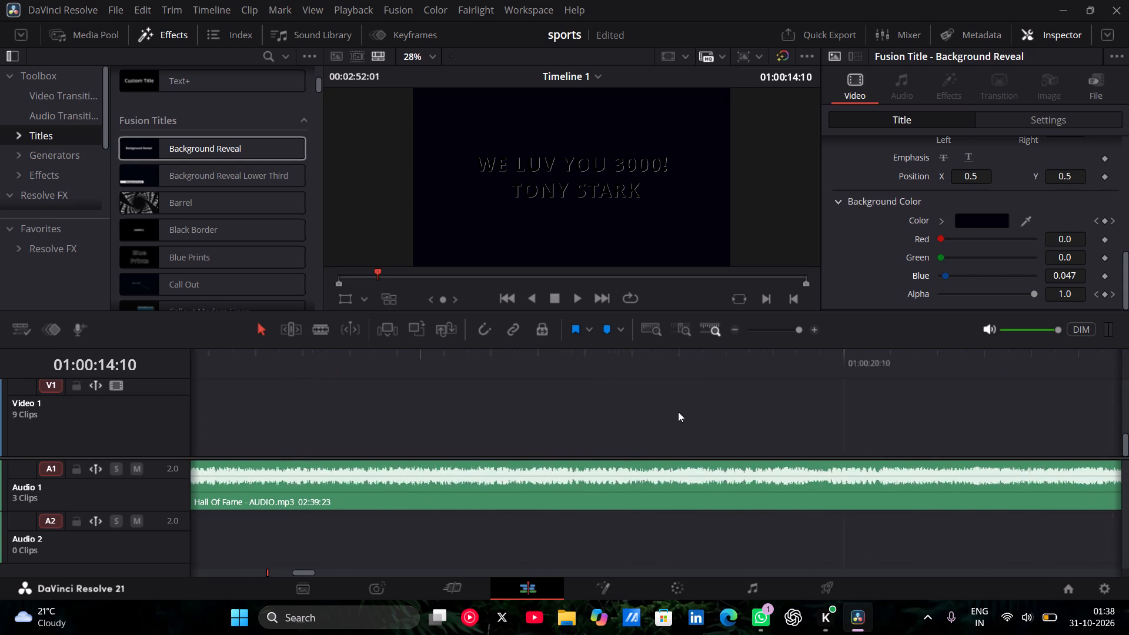
scroll(678, 412, "right", 3)
scroll(732, 398, "left", 3)
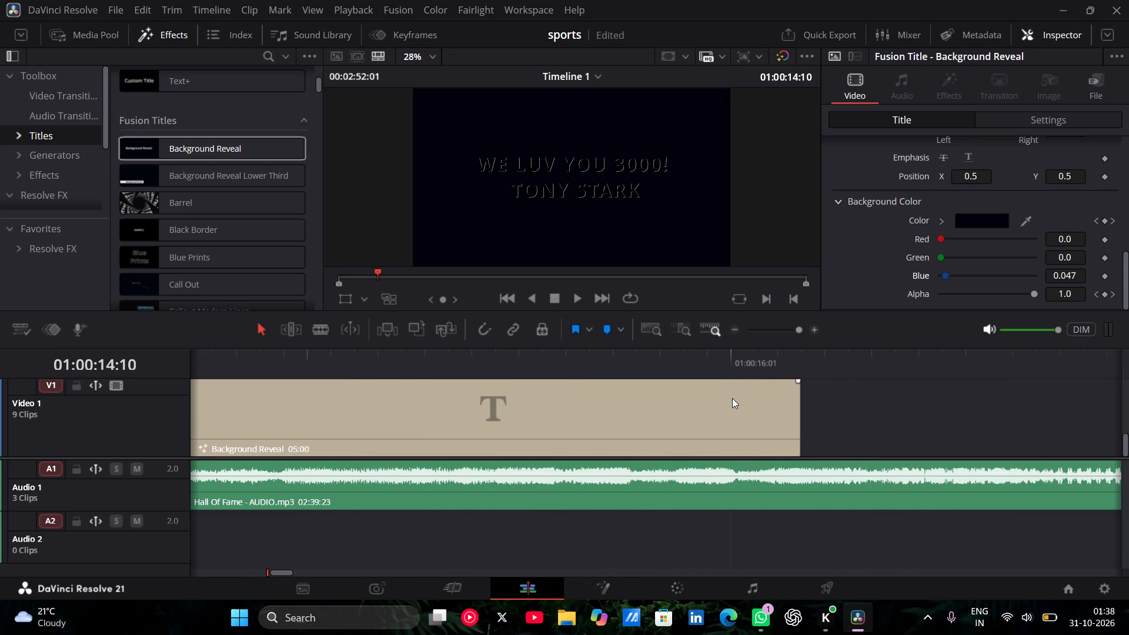
left_click_drag(804, 395, 412, 383)
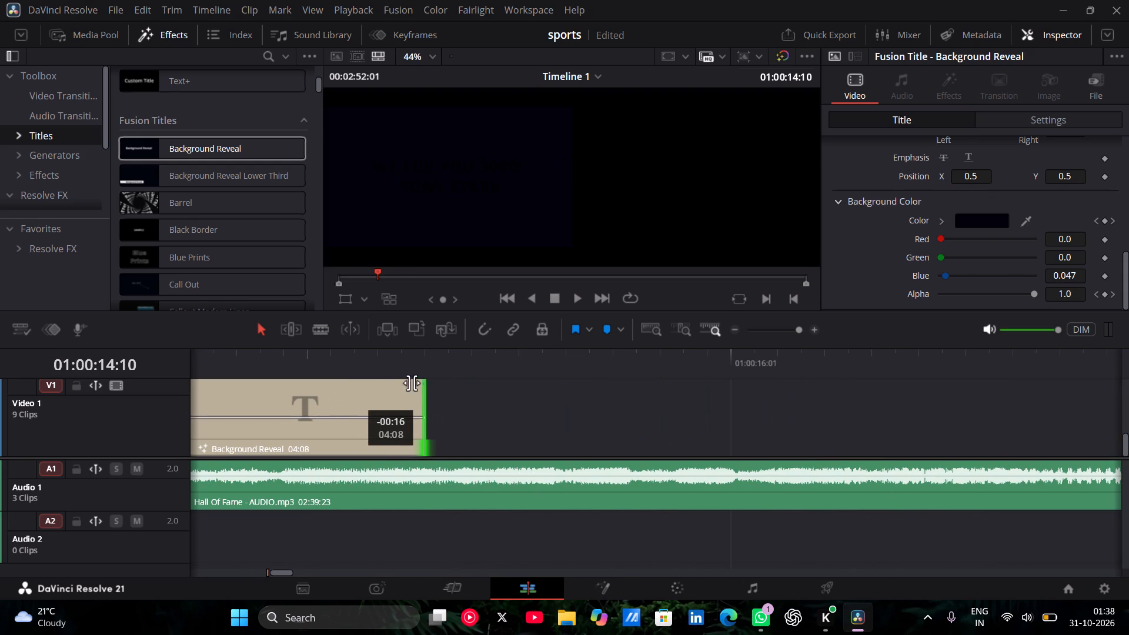
left_click_drag(412, 383, 204, 390)
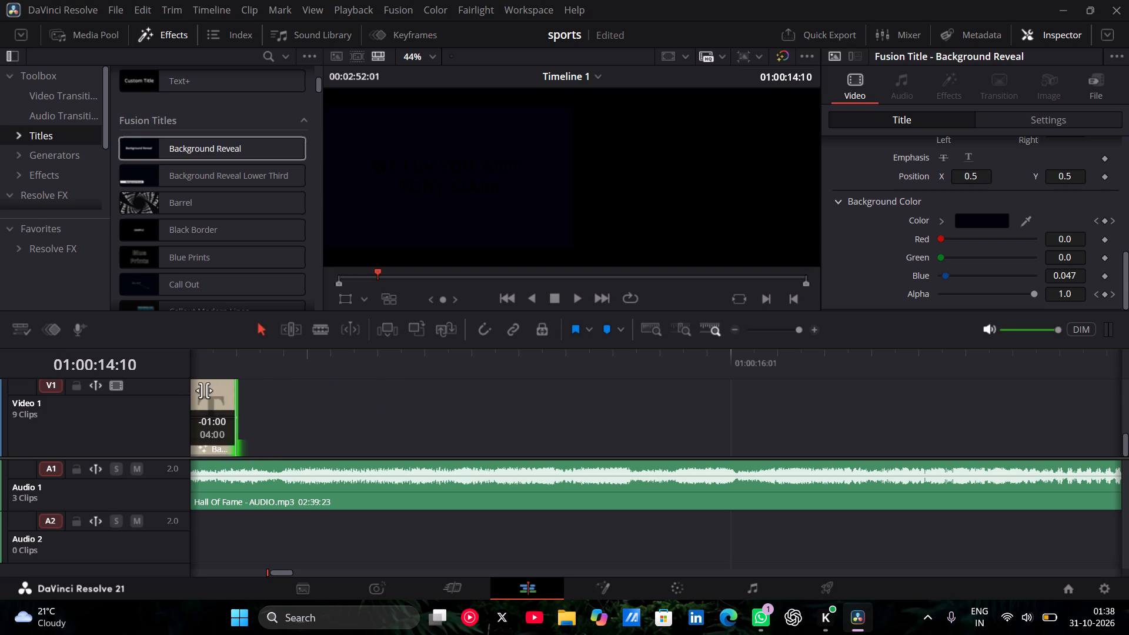
left_click_drag(204, 390, 127, 391)
Trim the end of the Background Reveal title further, to a duration of 03:06.
scroll(326, 384, "right", 4)
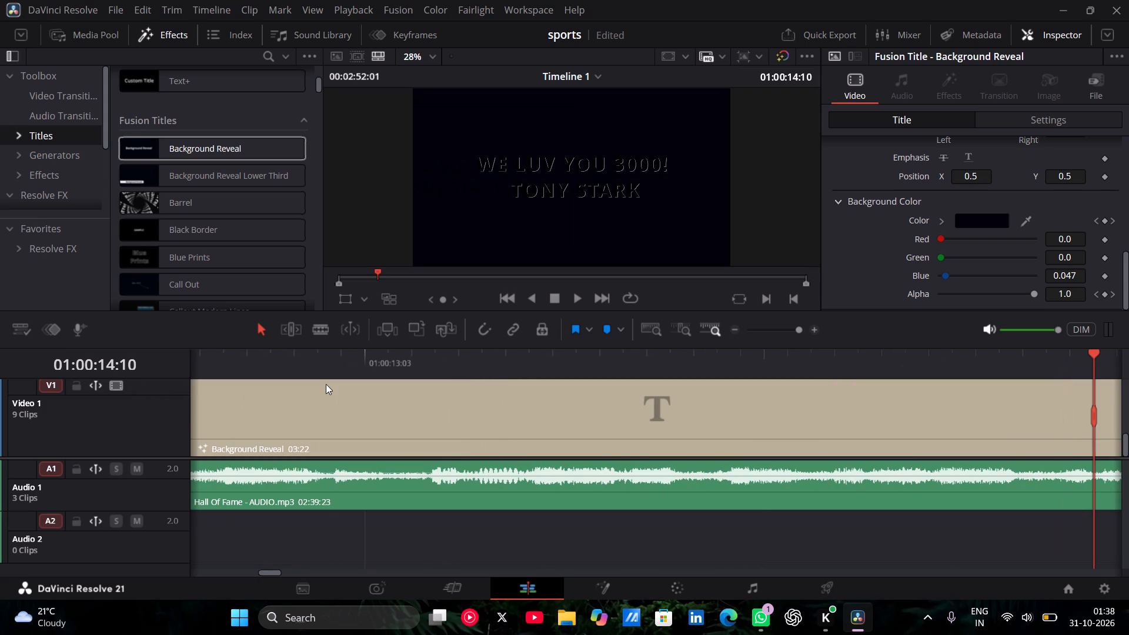
scroll(981, 394, "left", 1)
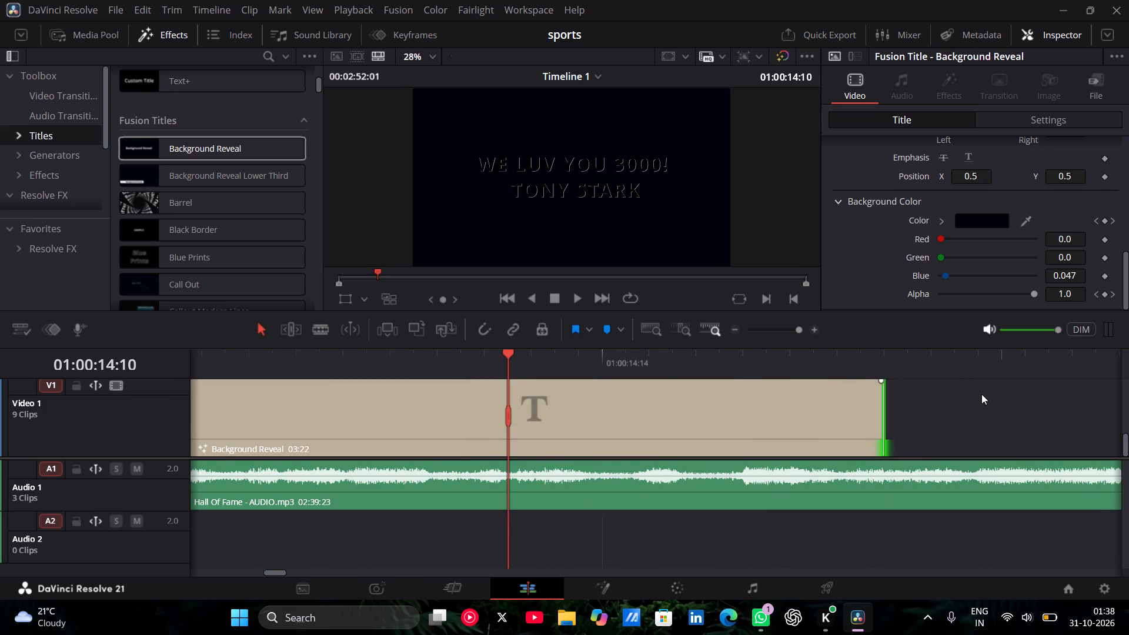
scroll(981, 394, "left", 1)
left_click_drag(881, 402, 790, 399)
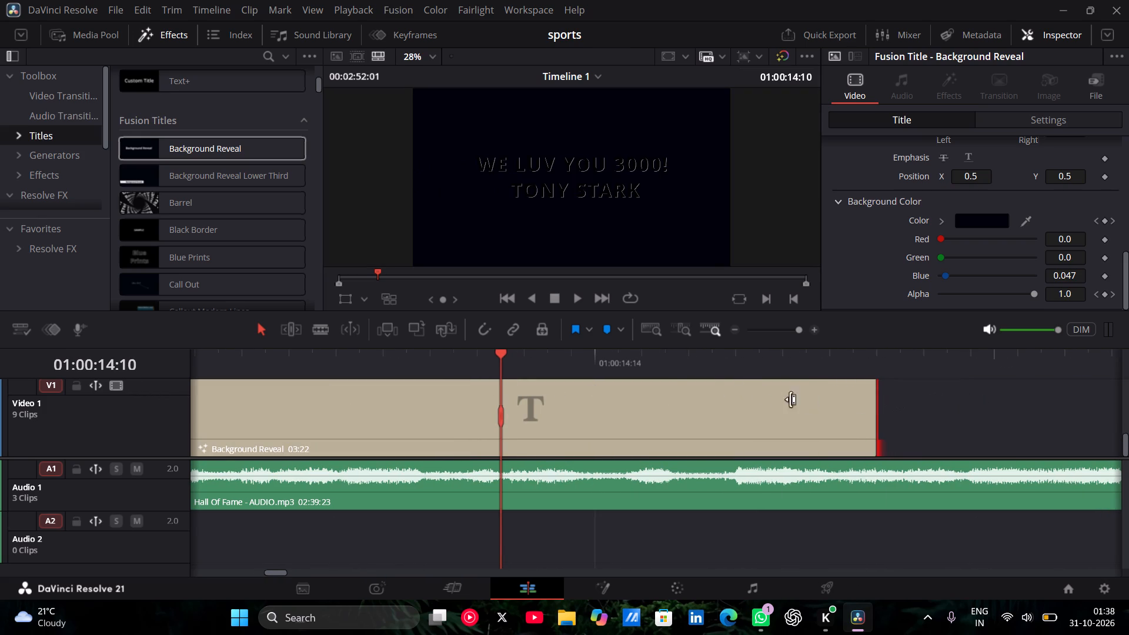
left_click_drag(790, 399, 644, 385)
left_click_drag(876, 398, 600, 424)
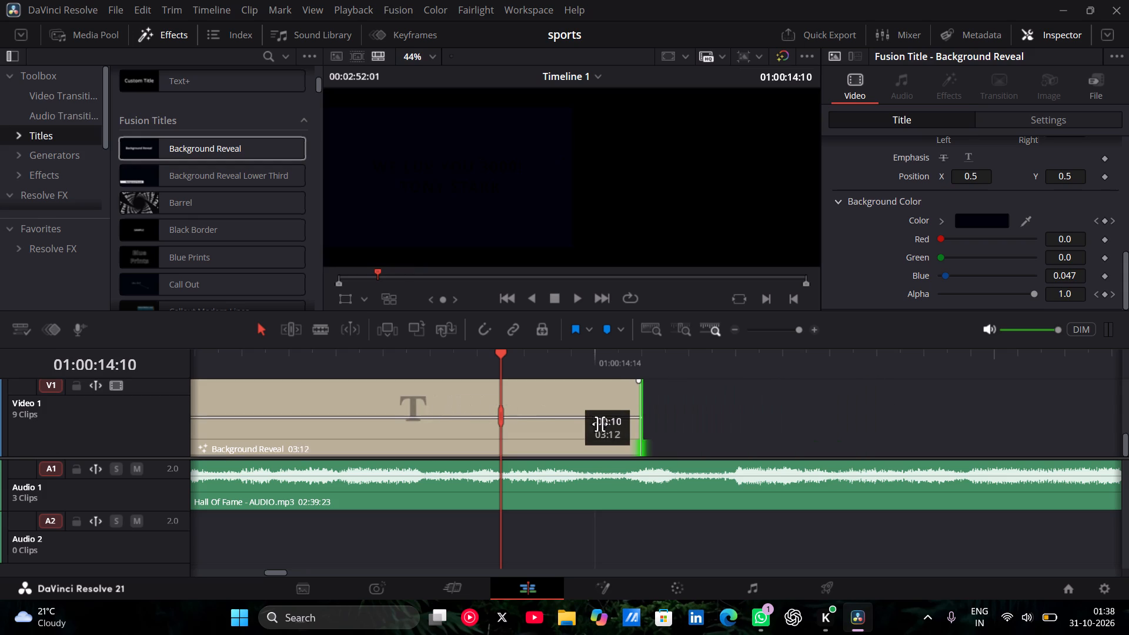
left_click_drag(600, 424, 480, 433)
Shorten the Background Reveal title again by trimming its end to a duration of 02:05.
scroll(542, 413, "right", 1)
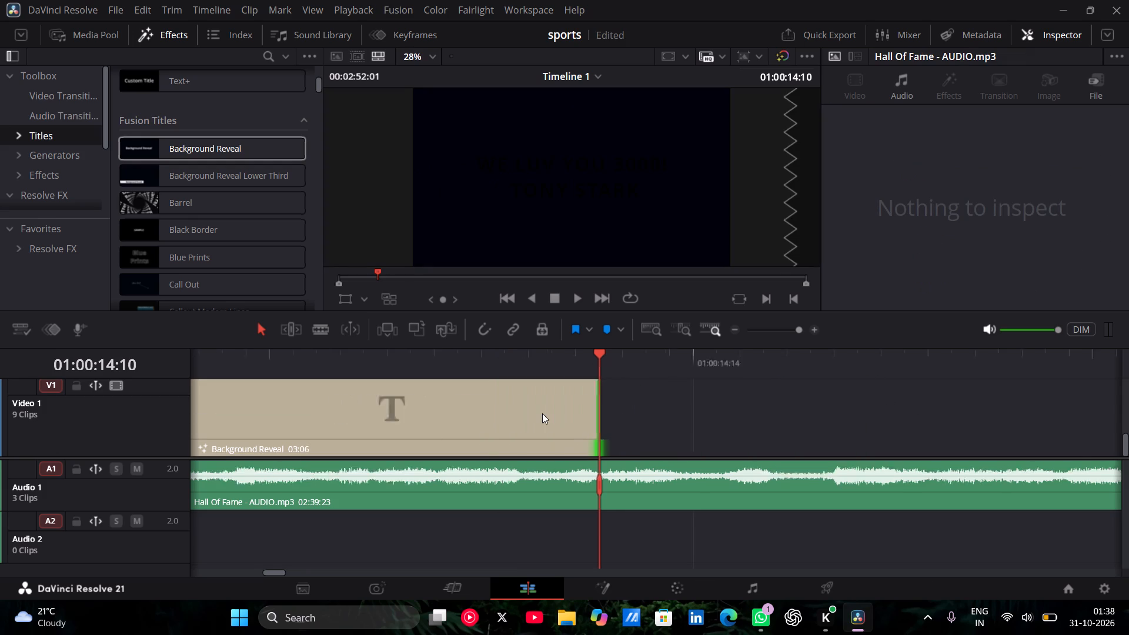
scroll(542, 413, "right", 4)
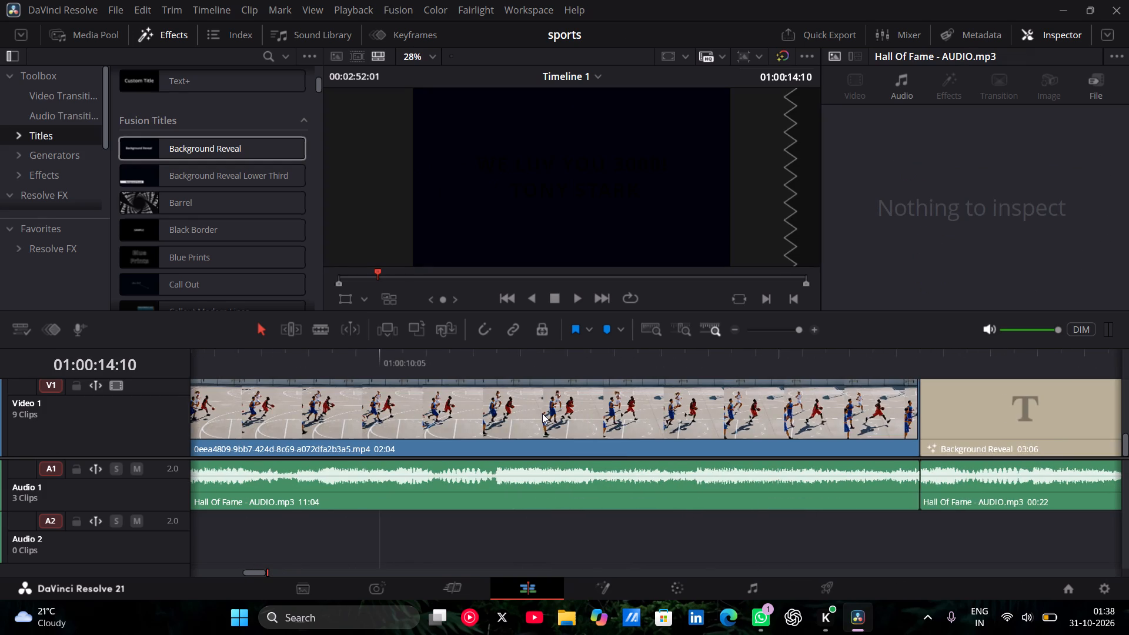
scroll(542, 413, "left", 5)
scroll(604, 400, "right", 2)
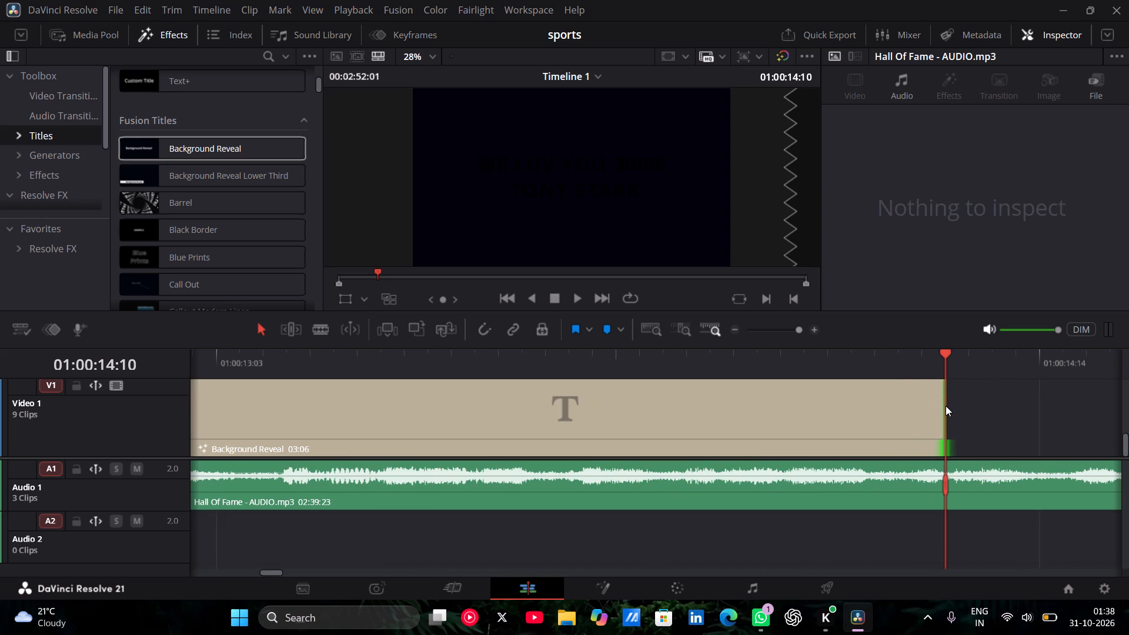
left_click(946, 406)
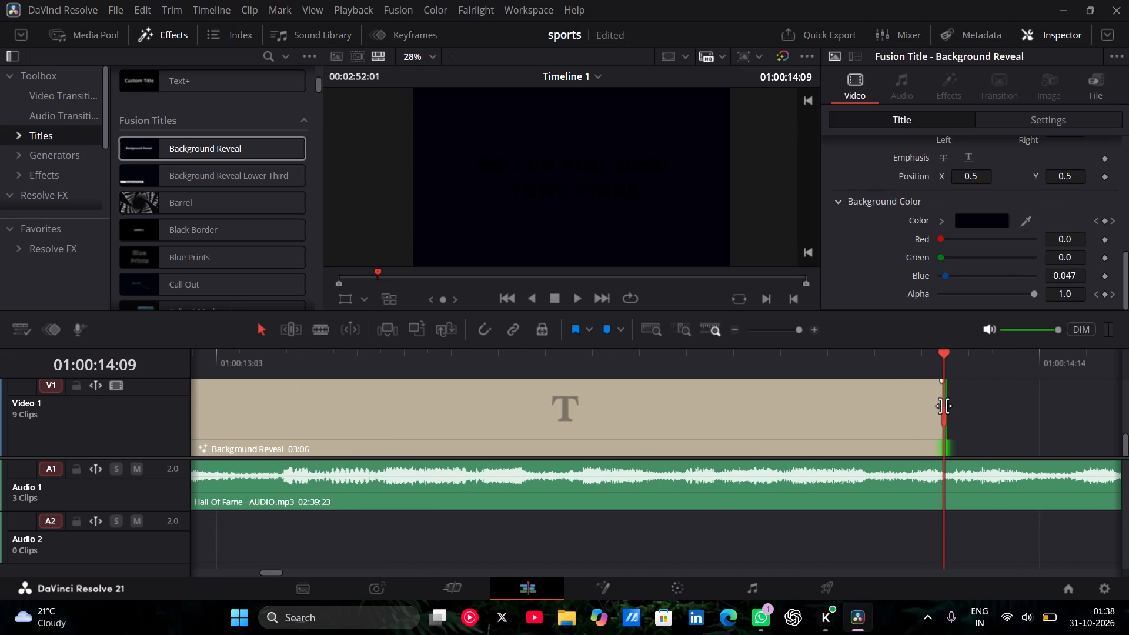
left_click_drag(944, 406, 606, 433)
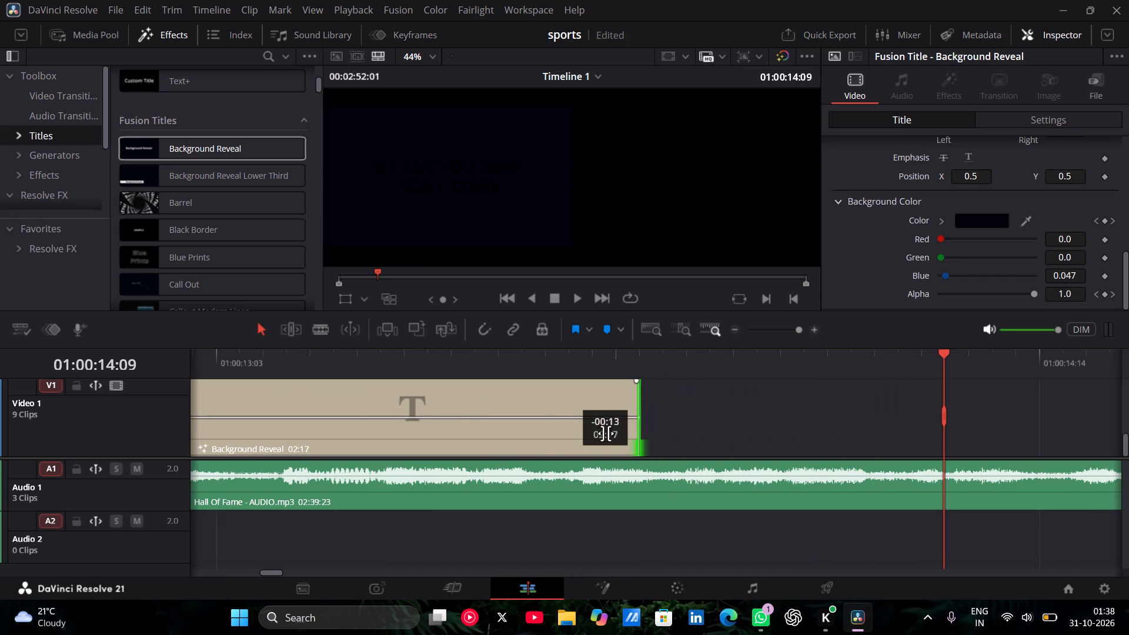
left_click_drag(606, 433, 346, 449)
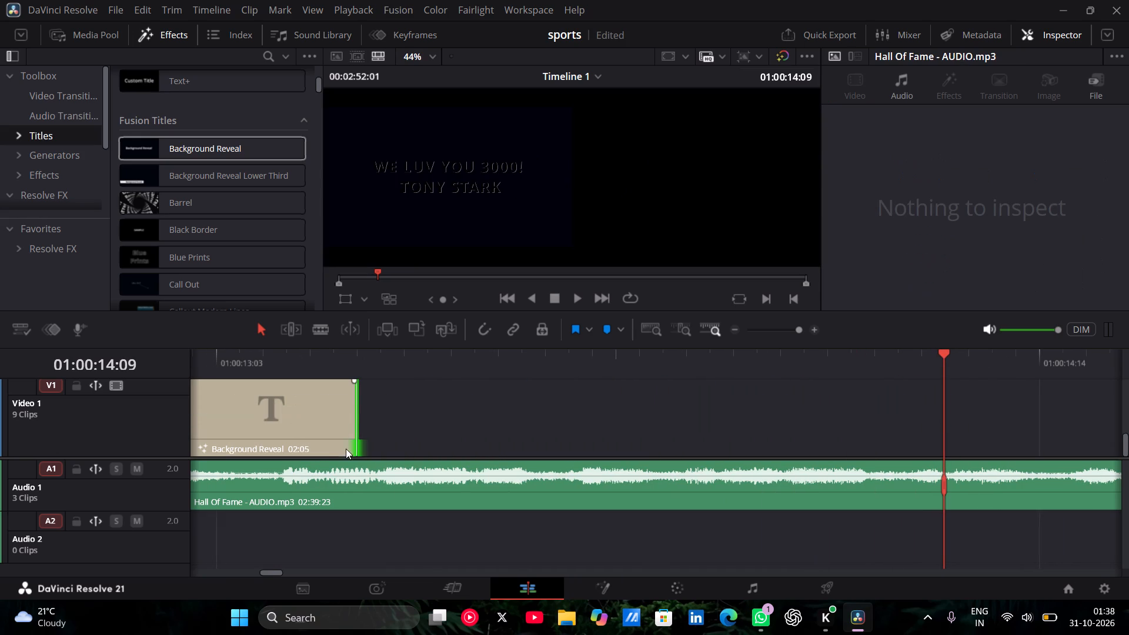
Place the iron-man-red-glow image from the pics bin on Video 1, directly after the Background Reveal title.
scroll(422, 425, "right", 2)
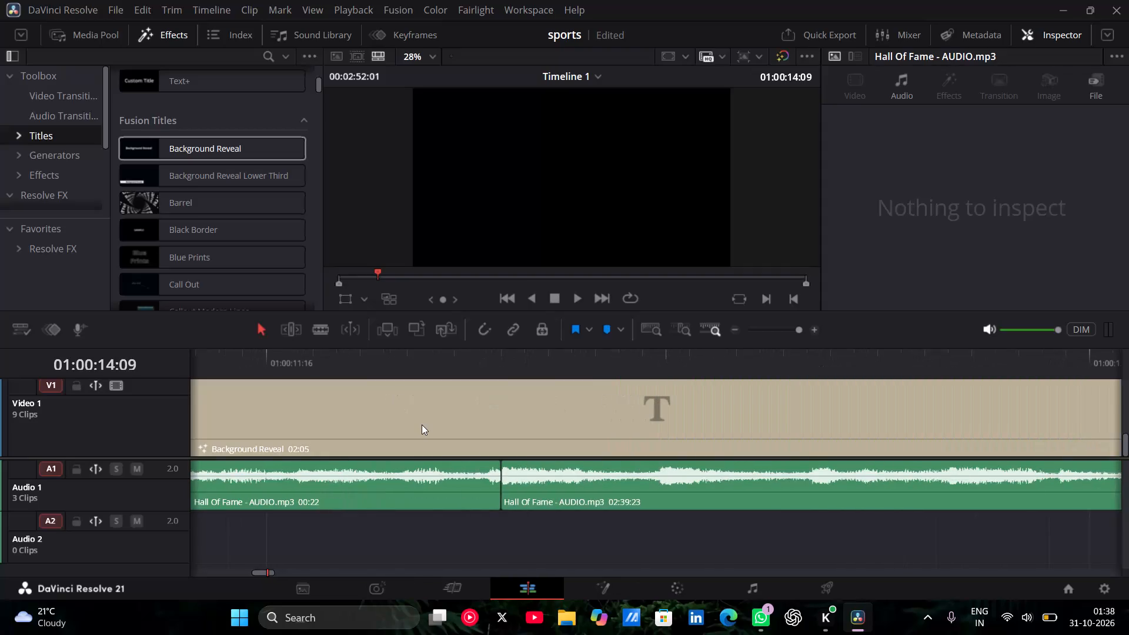
scroll(422, 425, "right", 1)
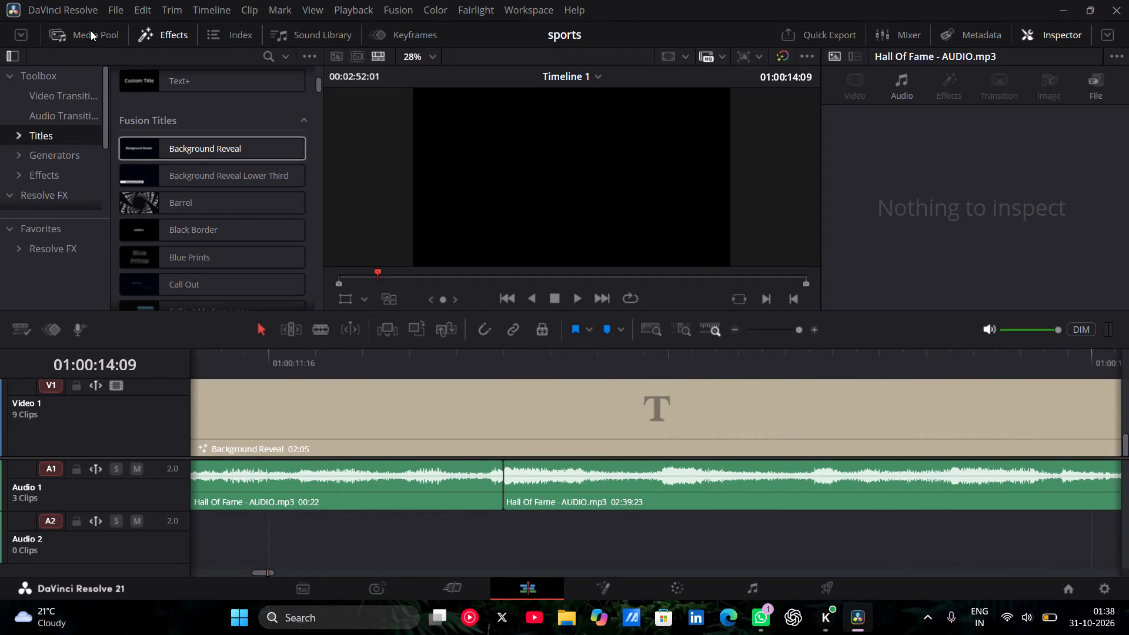
left_click(91, 31)
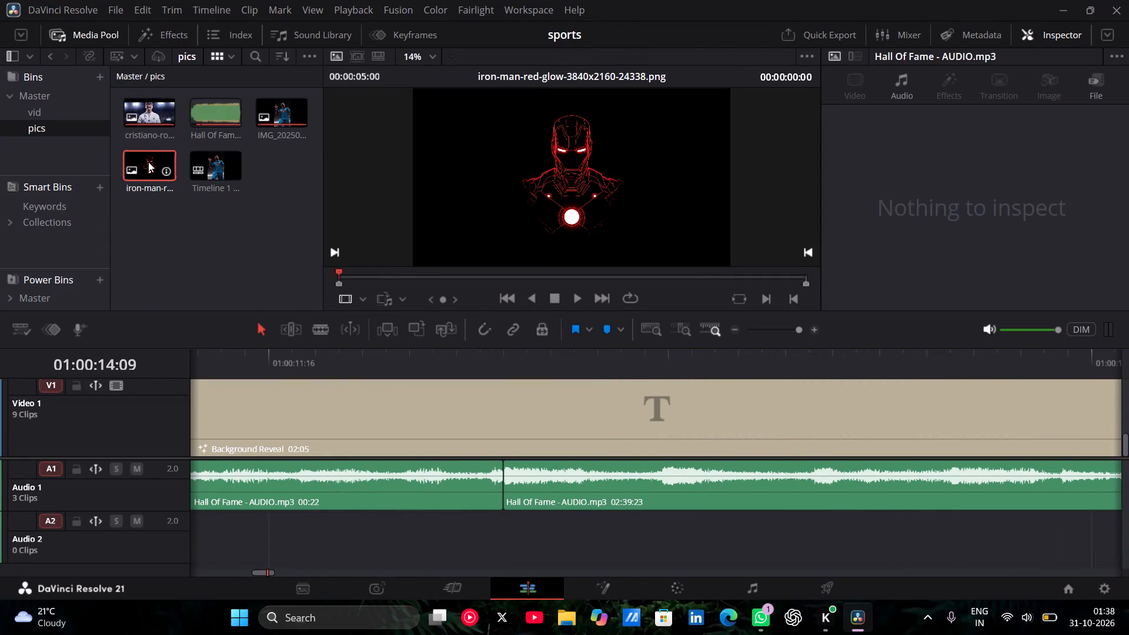
scroll(446, 539, "left", 3)
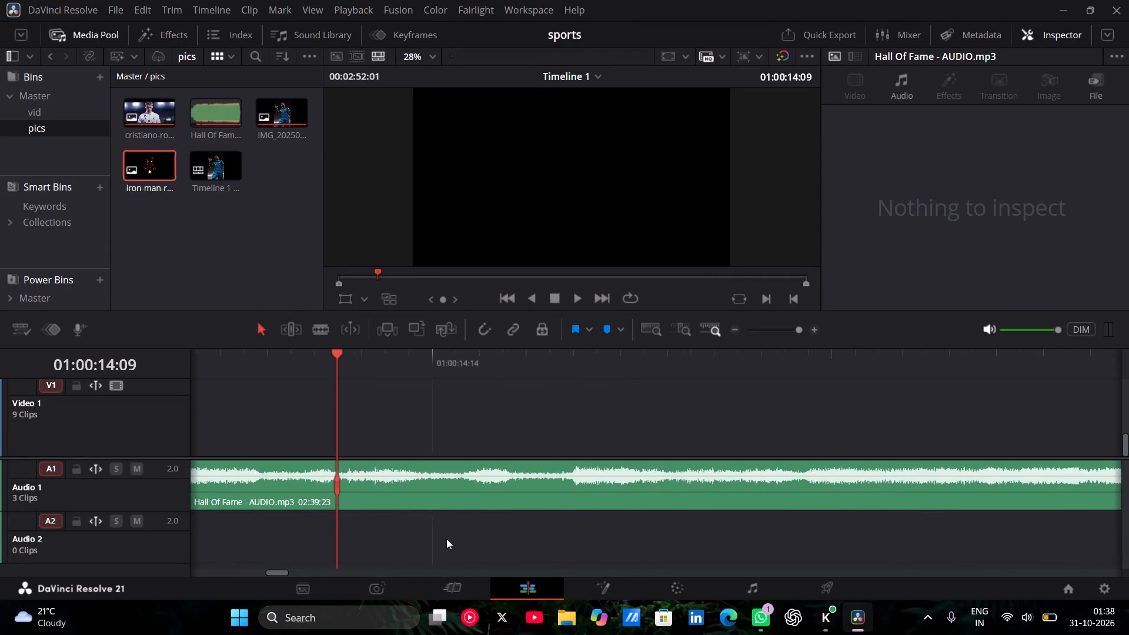
scroll(446, 539, "right", 3)
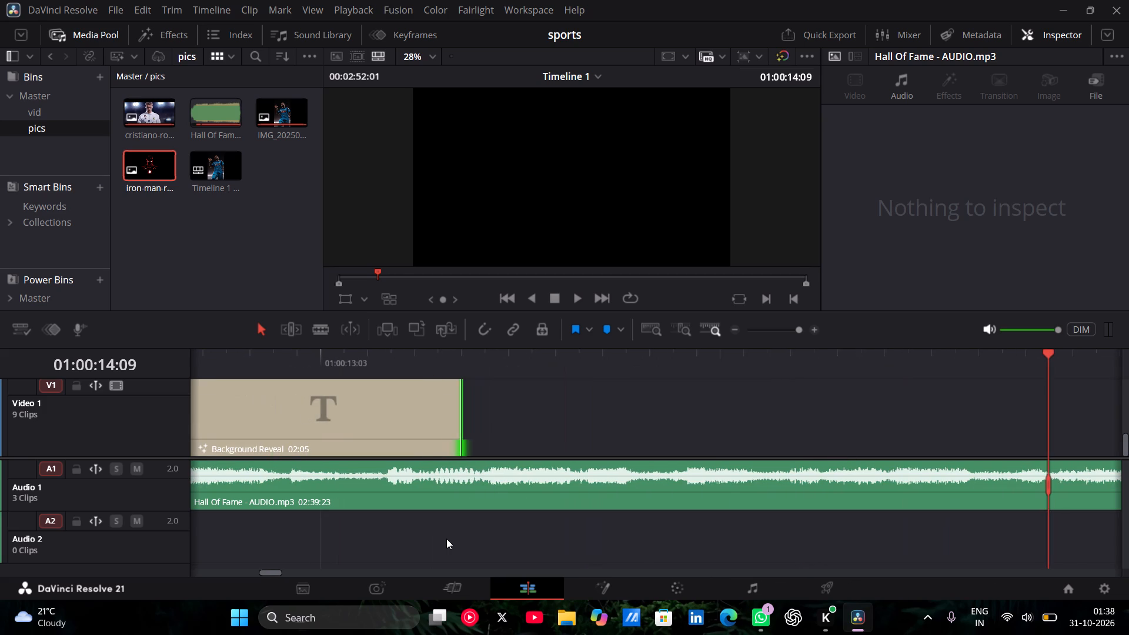
left_click_drag(148, 168, 550, 418)
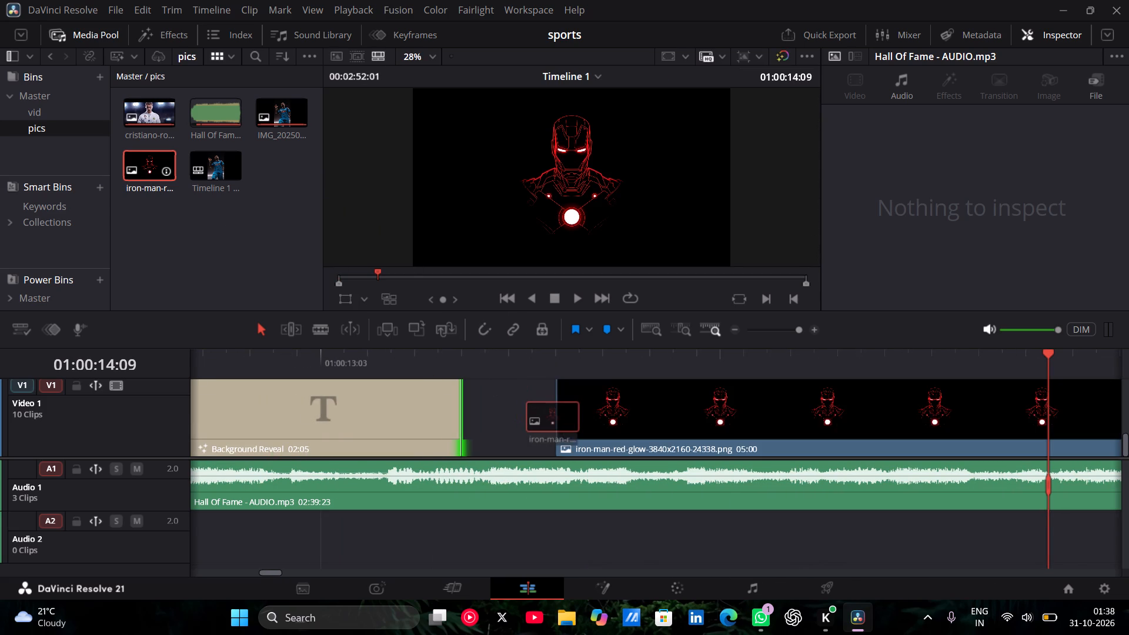
left_click_drag(550, 418, 467, 426)
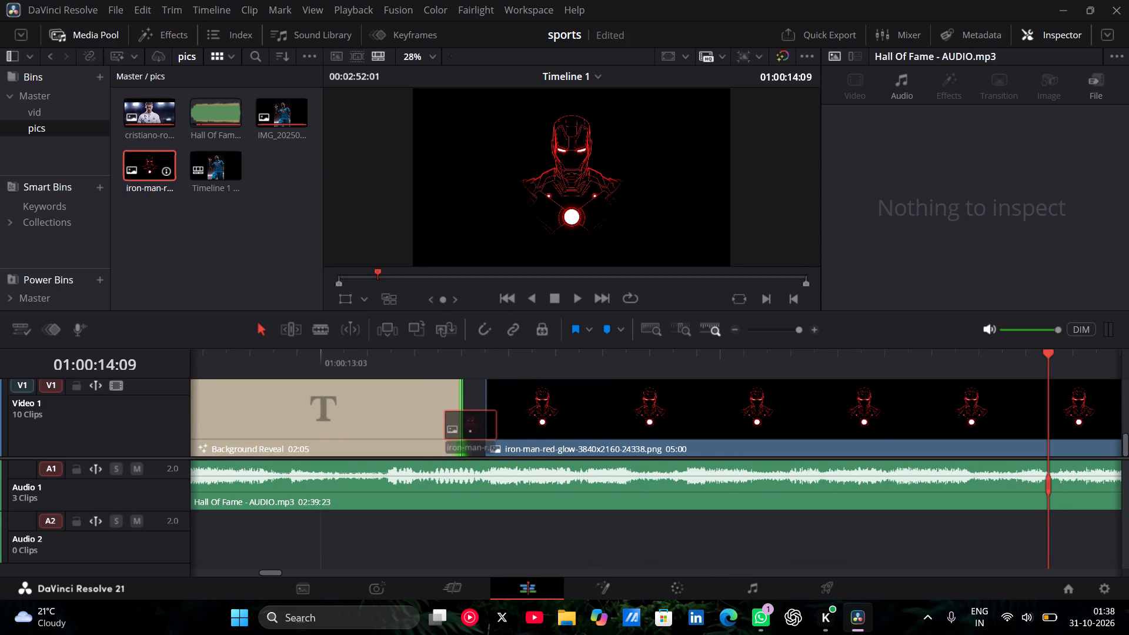
left_click_drag(467, 426, 456, 424)
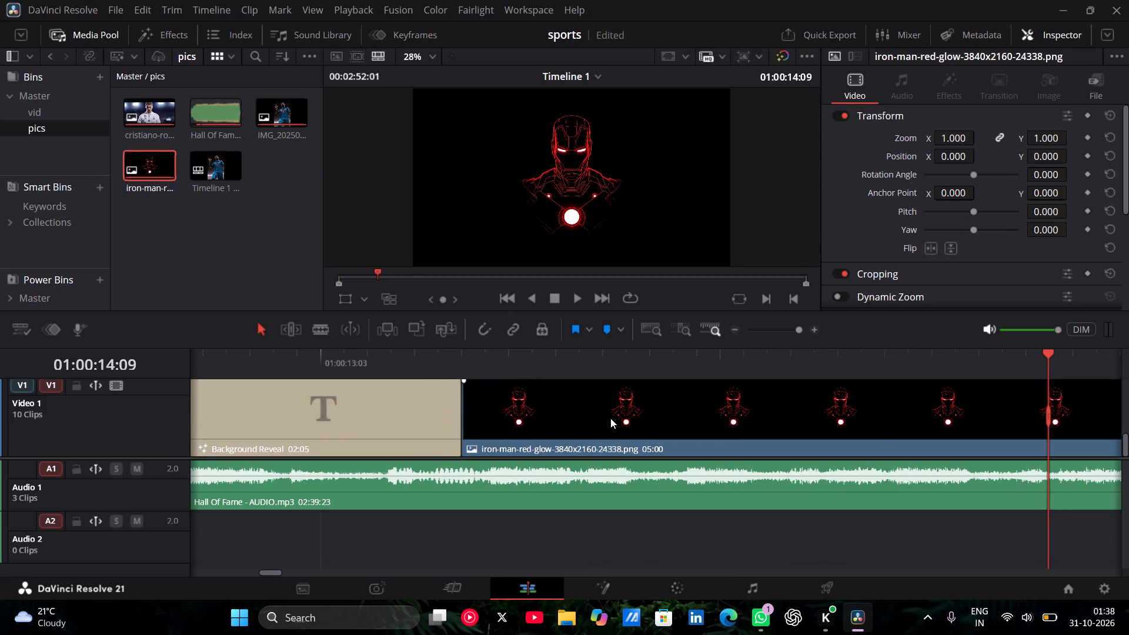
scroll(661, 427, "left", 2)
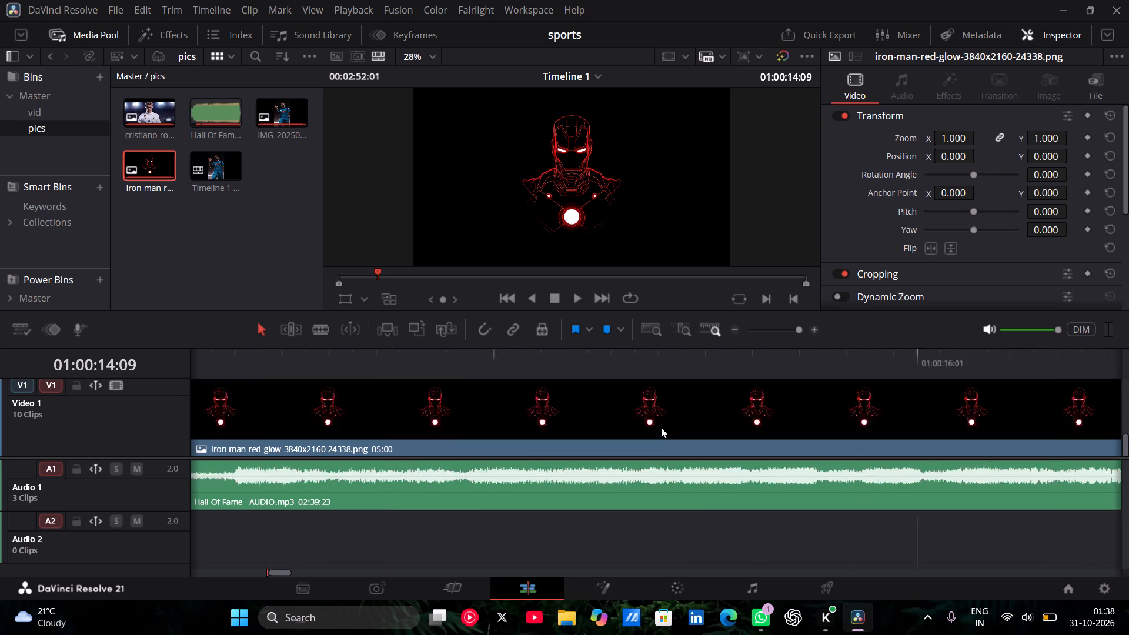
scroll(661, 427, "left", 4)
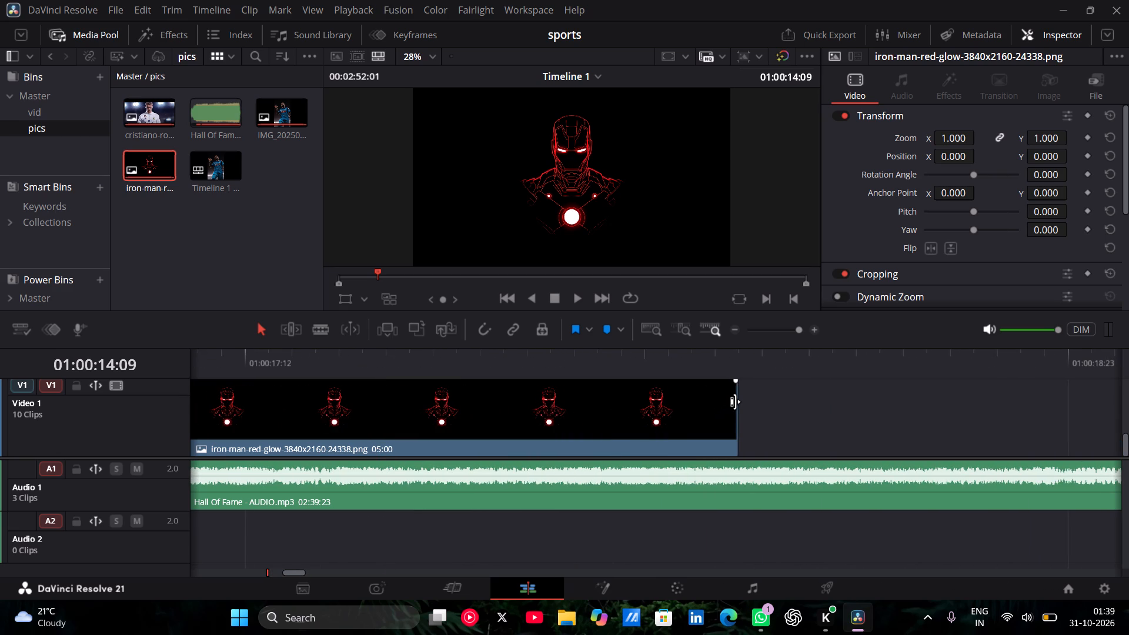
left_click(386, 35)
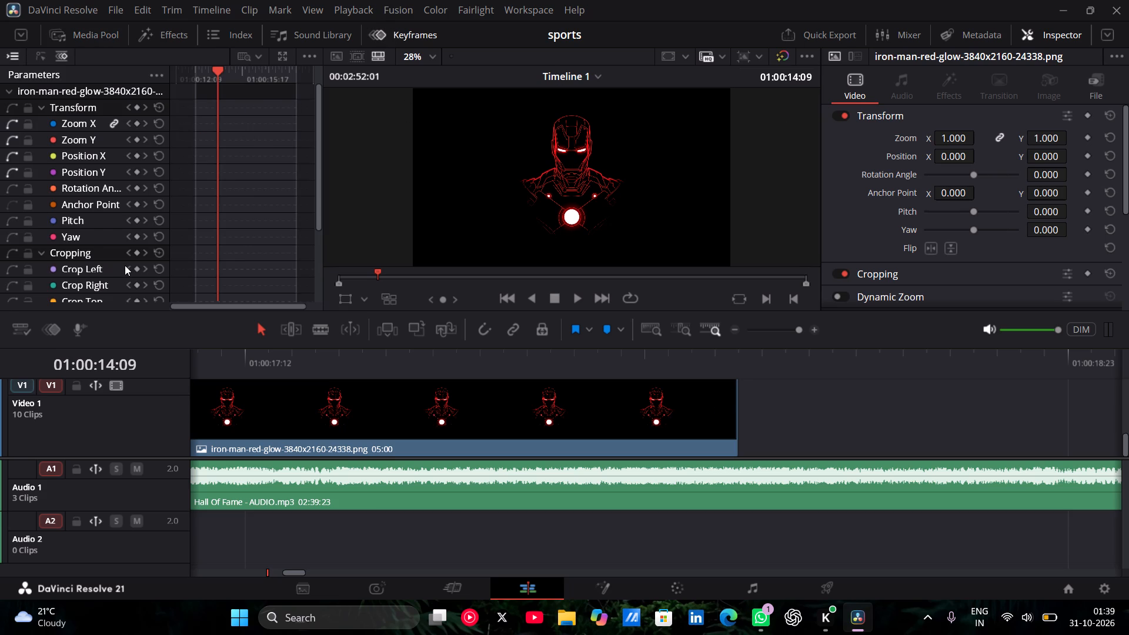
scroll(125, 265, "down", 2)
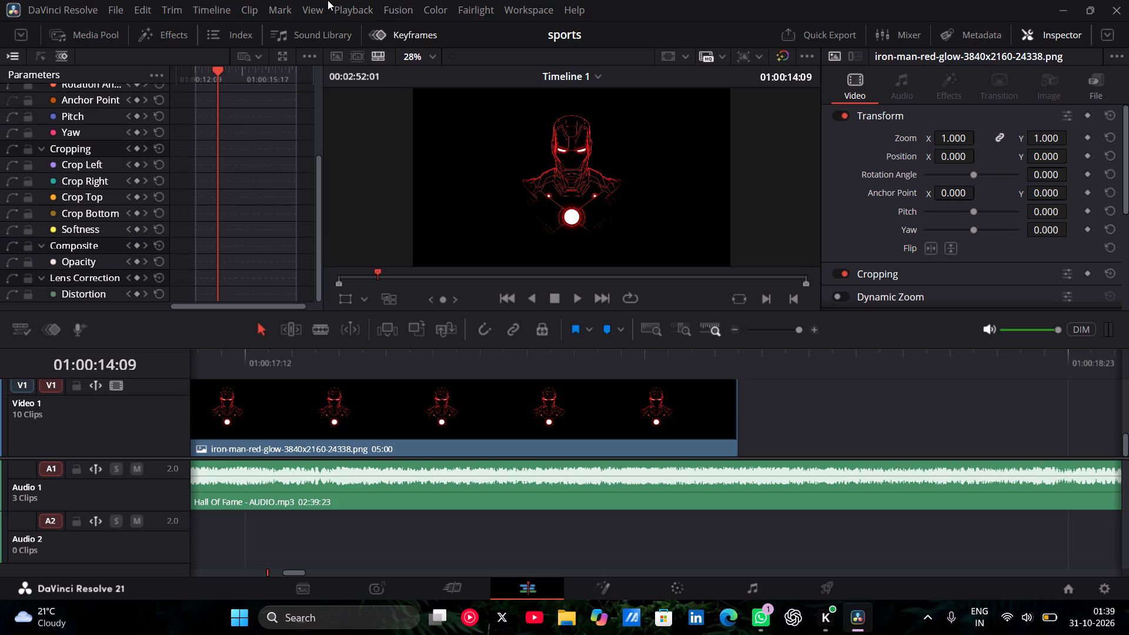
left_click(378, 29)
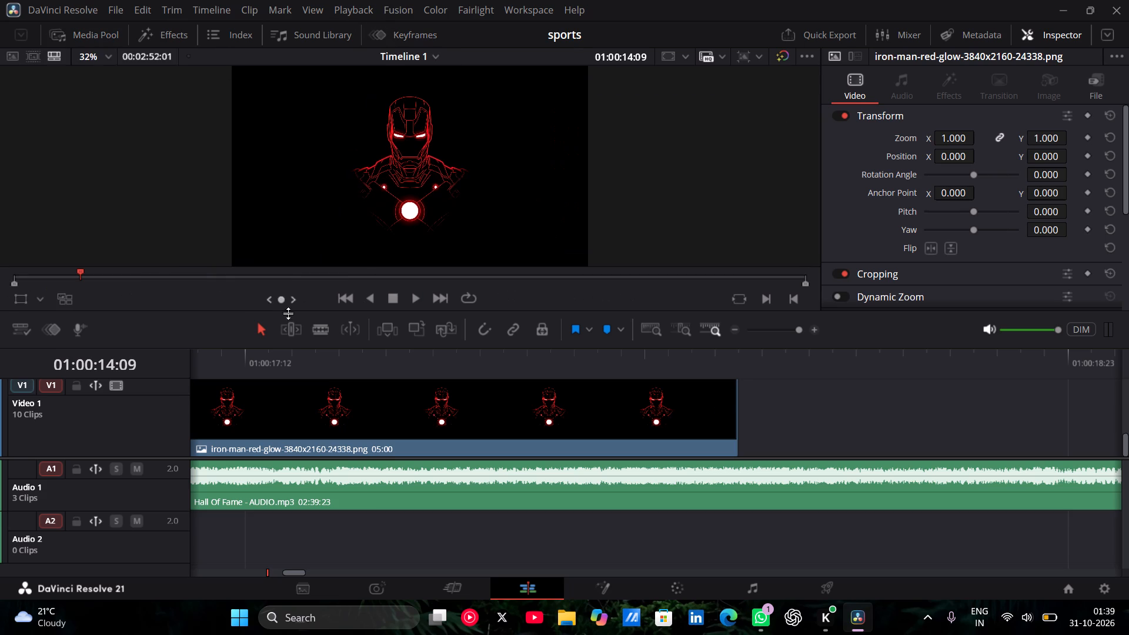
Play back the edit from the start of the timeline at 01:00:00:00 and stop during the closing Iron Man image.
scroll(259, 417, "right", 20)
scroll(259, 417, "right", 3)
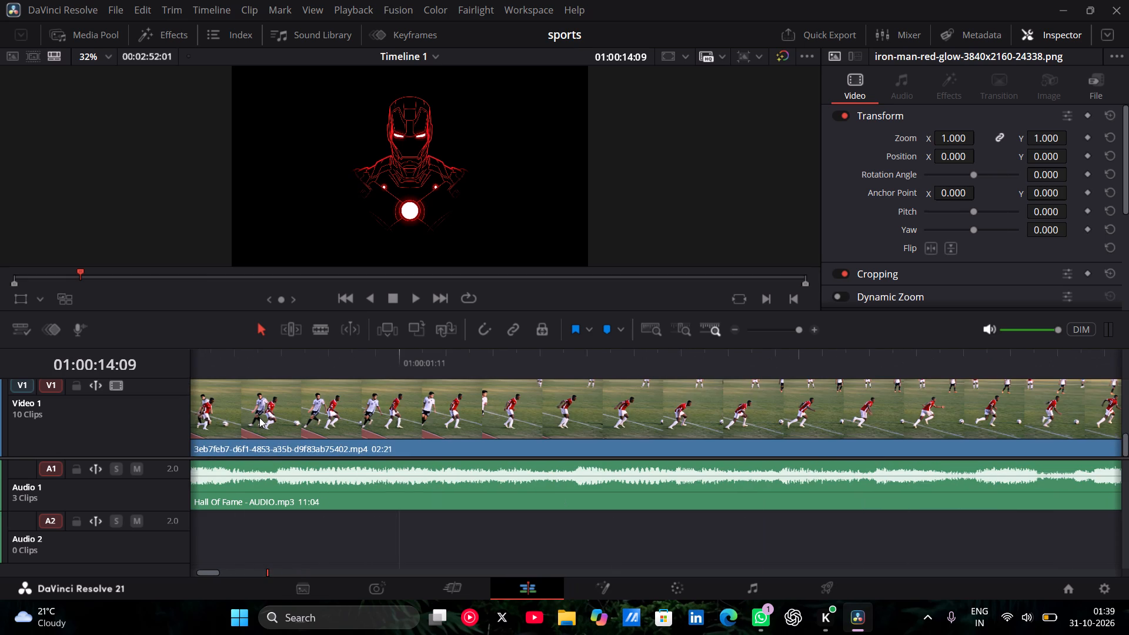
scroll(259, 417, "right", 14)
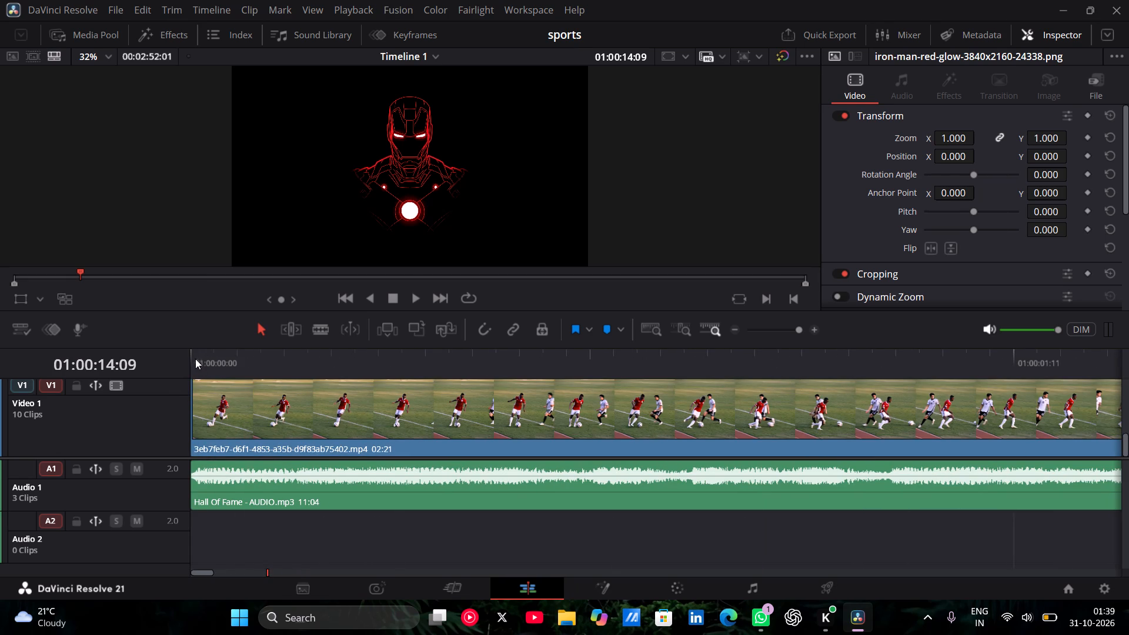
left_click(195, 353)
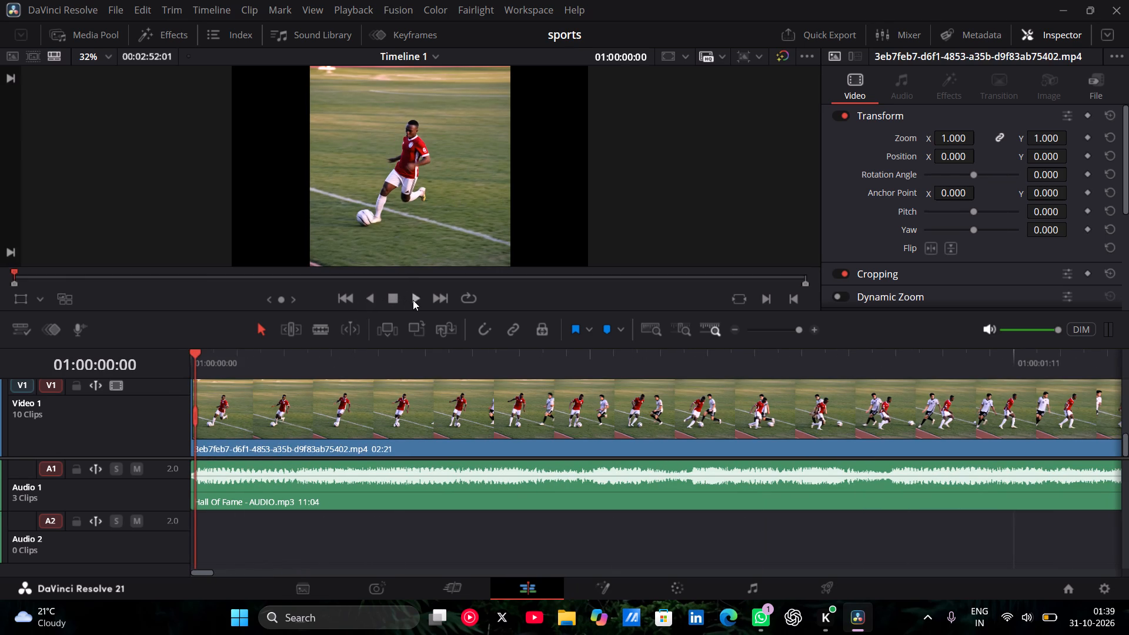
left_click(413, 300)
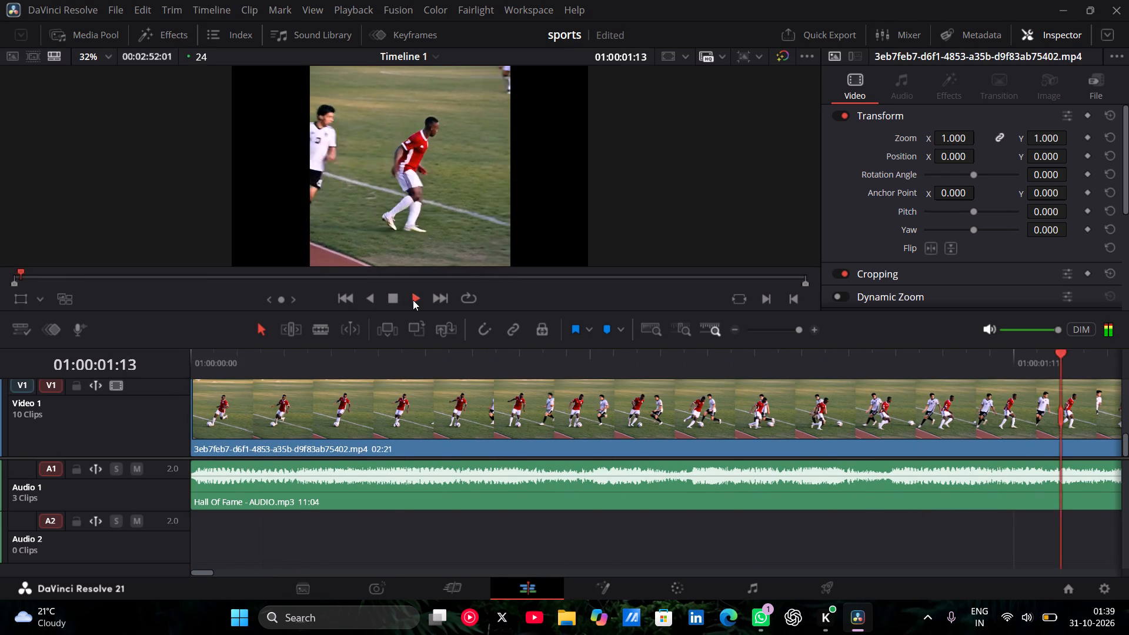
scroll(413, 300, "up", 1)
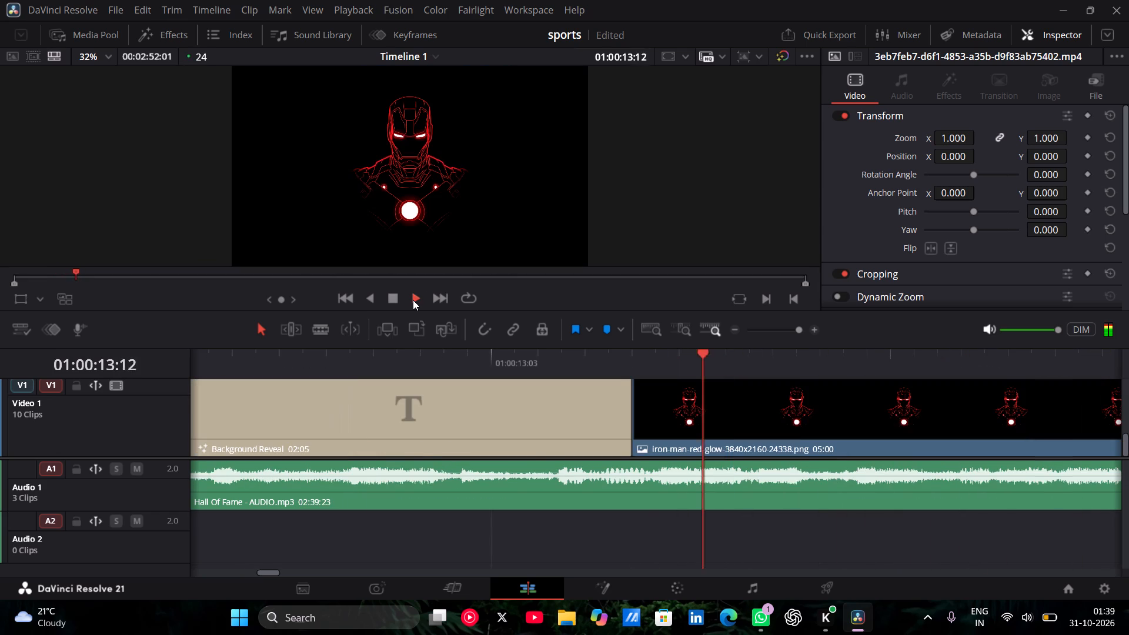
key("space")
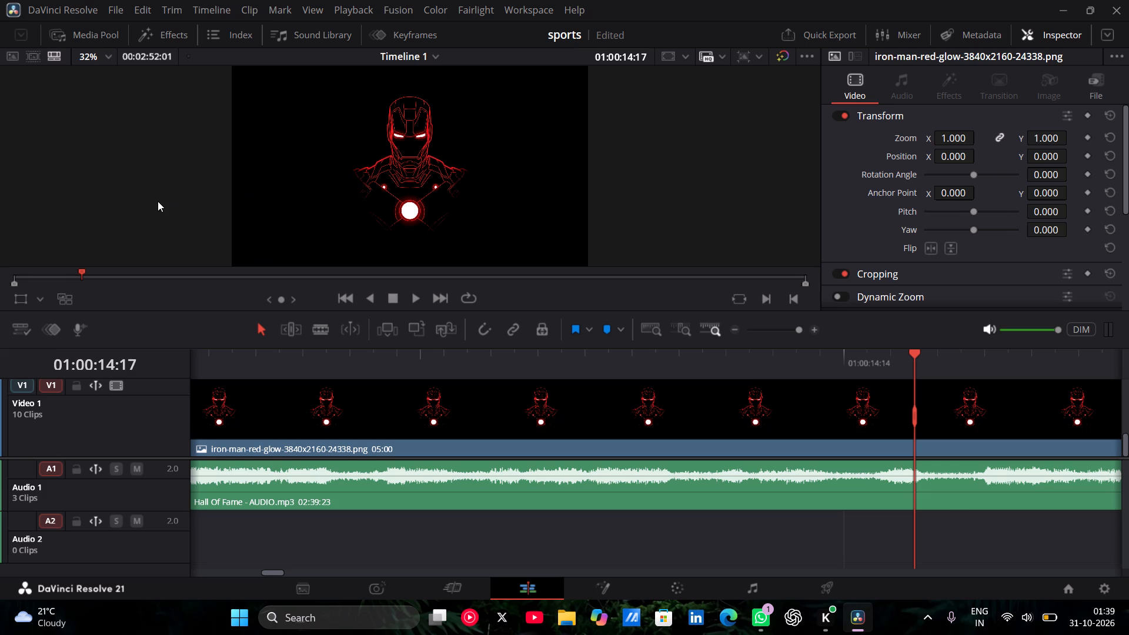
Close the video editor's window.
left_click_drag(1045, 0, 1128, 5)
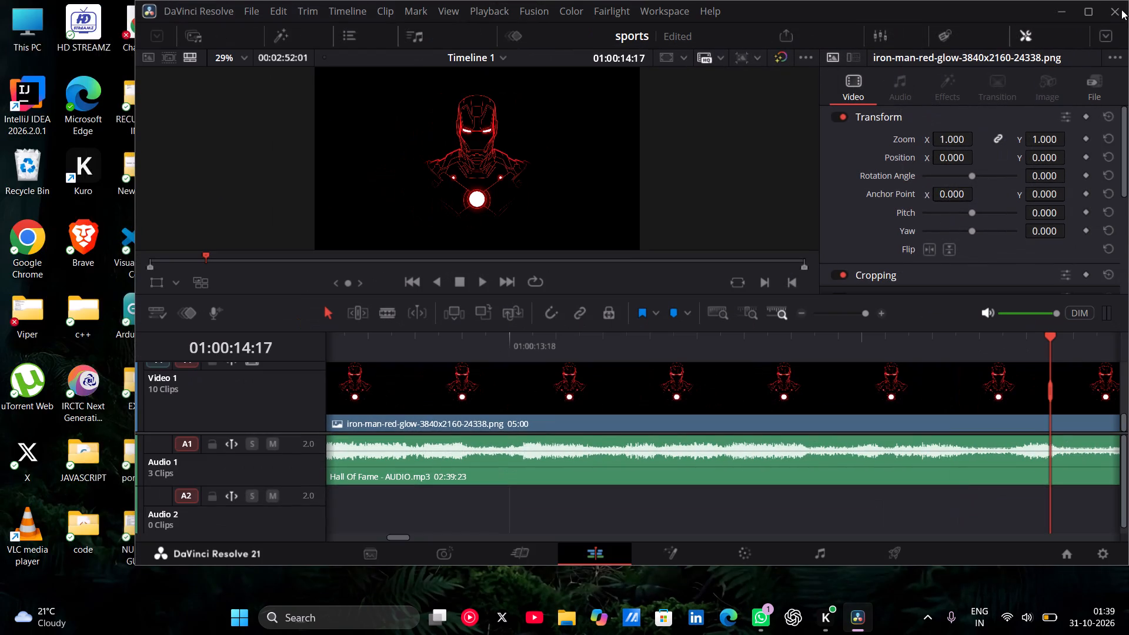
left_click(1120, 10)
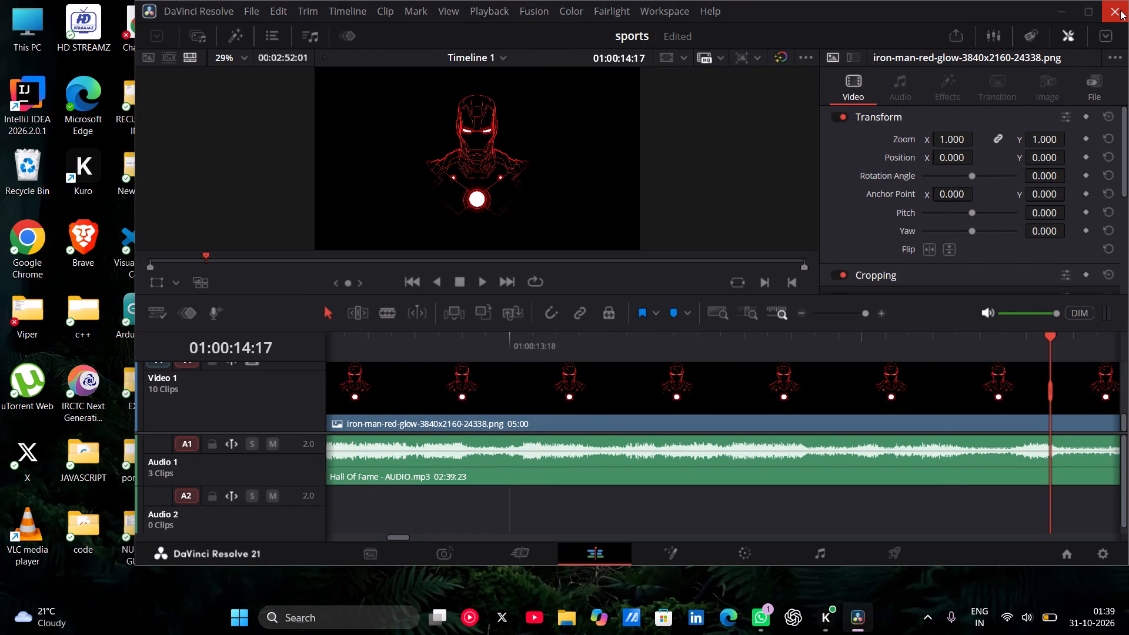